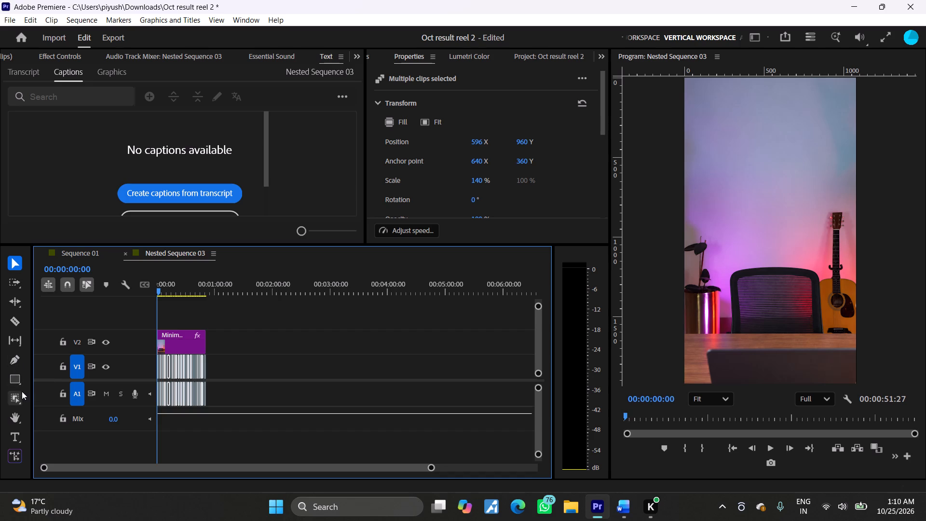
Hide track V2, which holds the studio background image, and play the presenter footage underneath.
click(181, 342)
key(space)
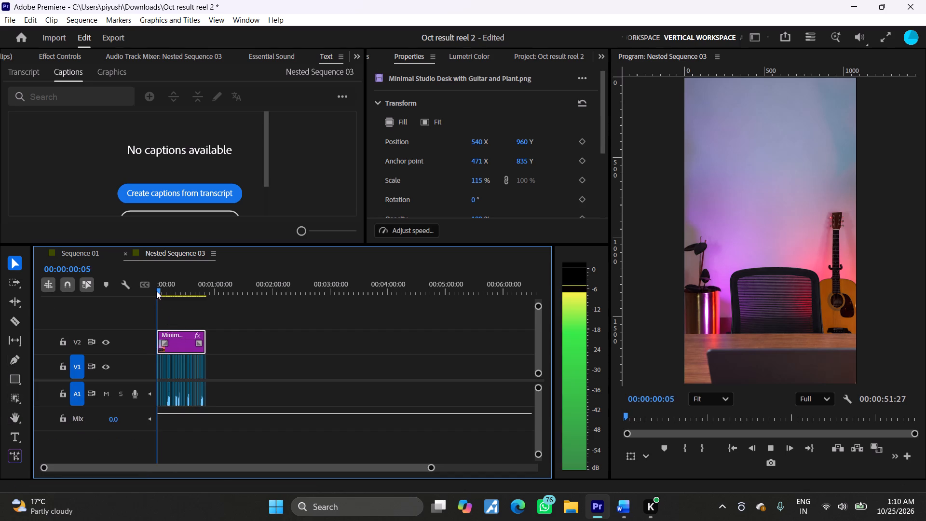
key(space)
click(105, 342)
key(space)
Nest all the cut presenter clips on V1 and A1 into one nested sequence with the default name.
drag(219, 364, 214, 366)
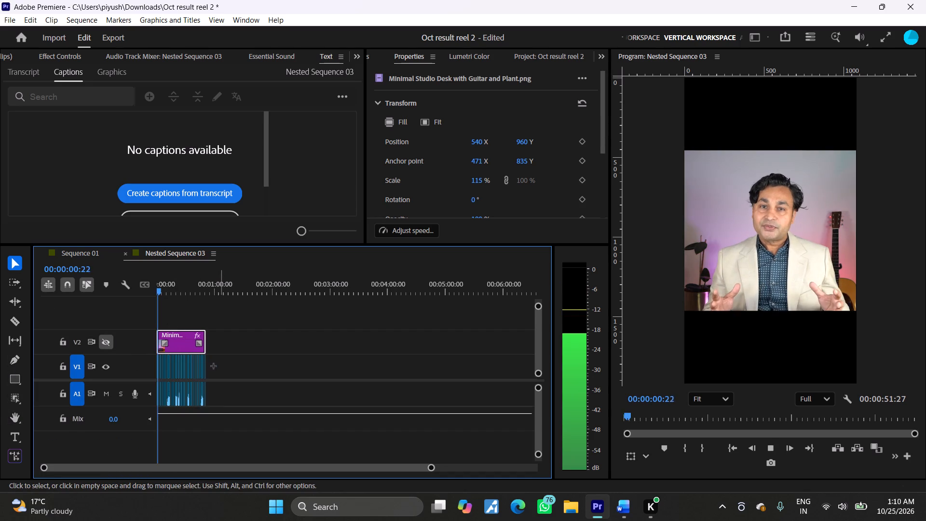
drag(214, 366, 136, 389)
key(space)
right_click(177, 368)
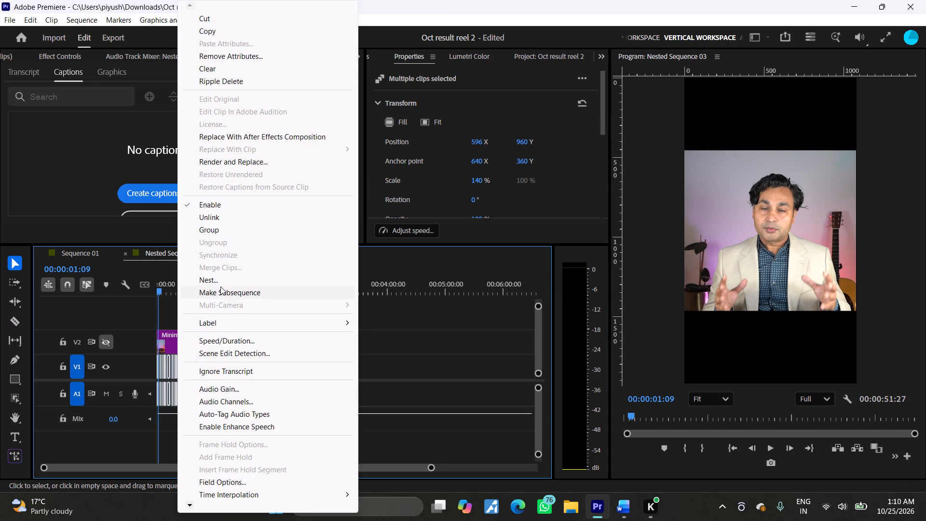
click(220, 287)
key(ctrl+z)
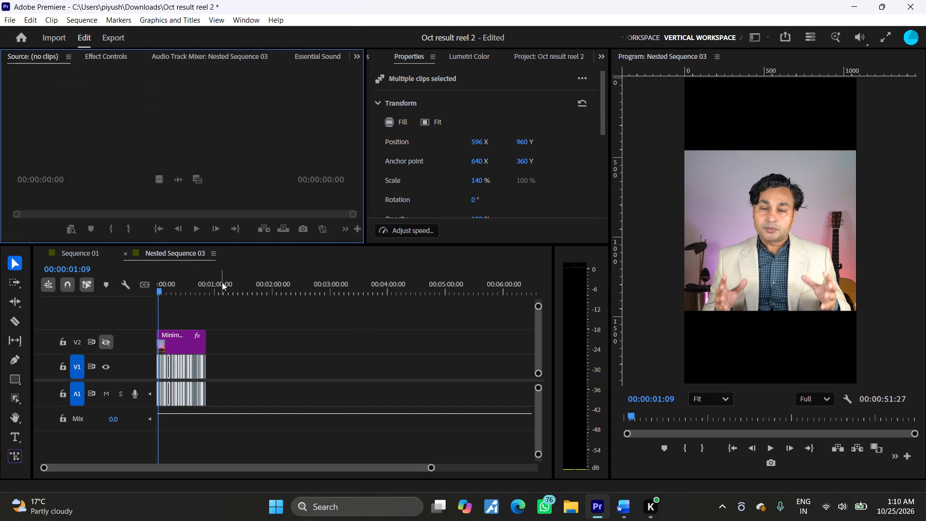
right_click(191, 367)
click(234, 282)
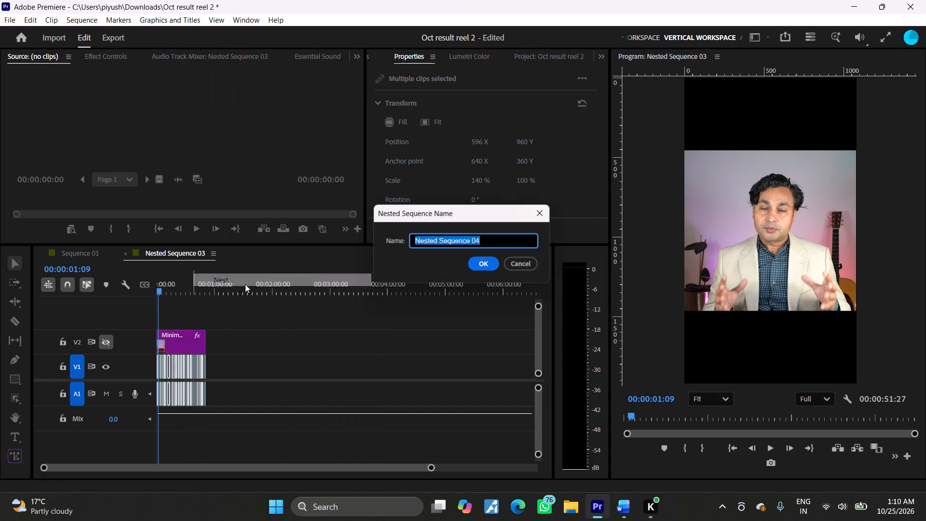
click(481, 261)
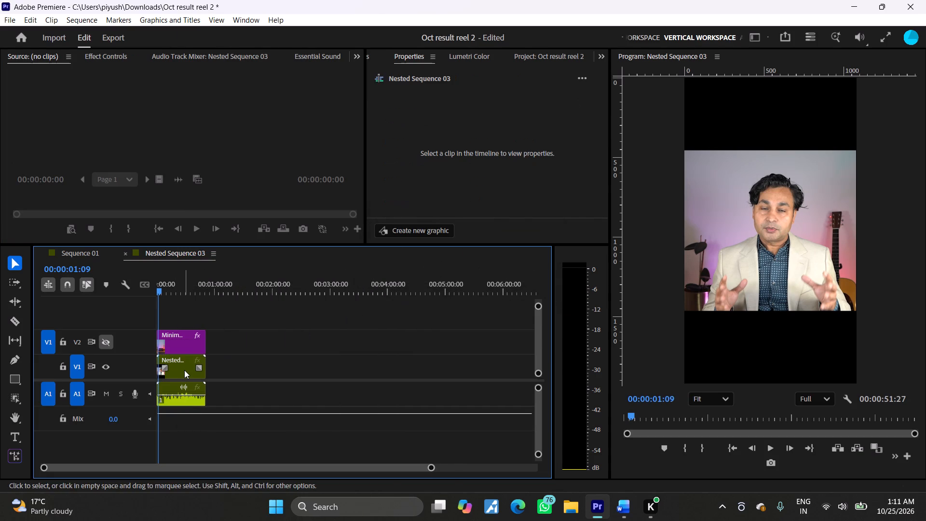
Lower the nested presenter clip's audio volume level to about -7.6 dB and play it.
click(184, 370)
click(188, 394)
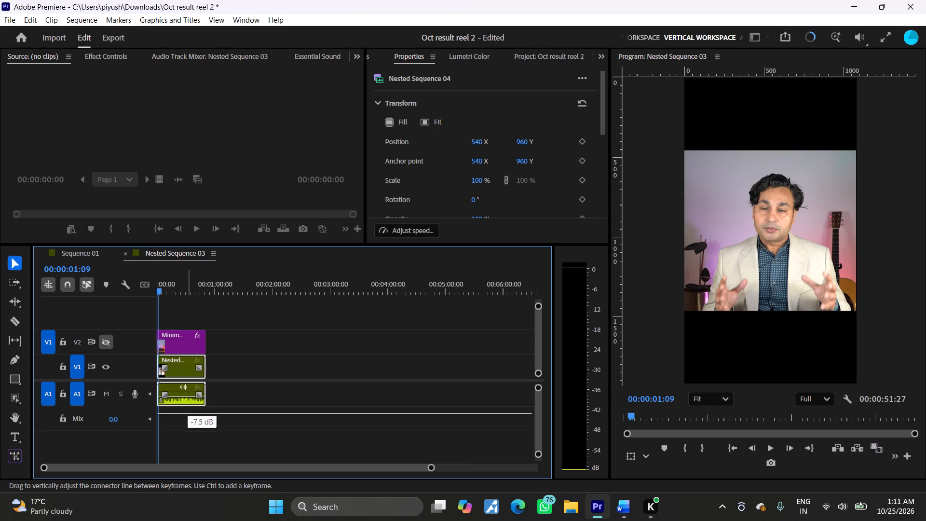
key(space)
key(space)
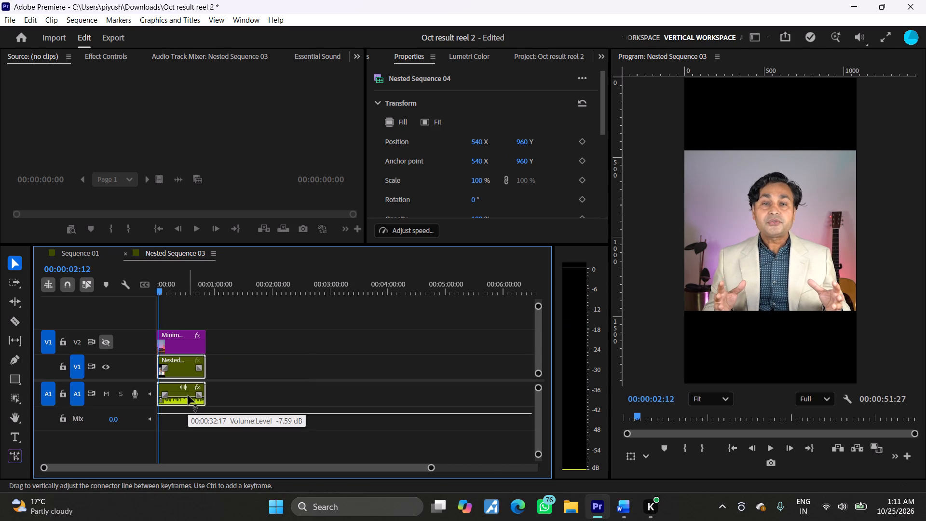
Adjust the nested clip's audio gain by +5 dB and play two parts of it to check the sound.
key(g)
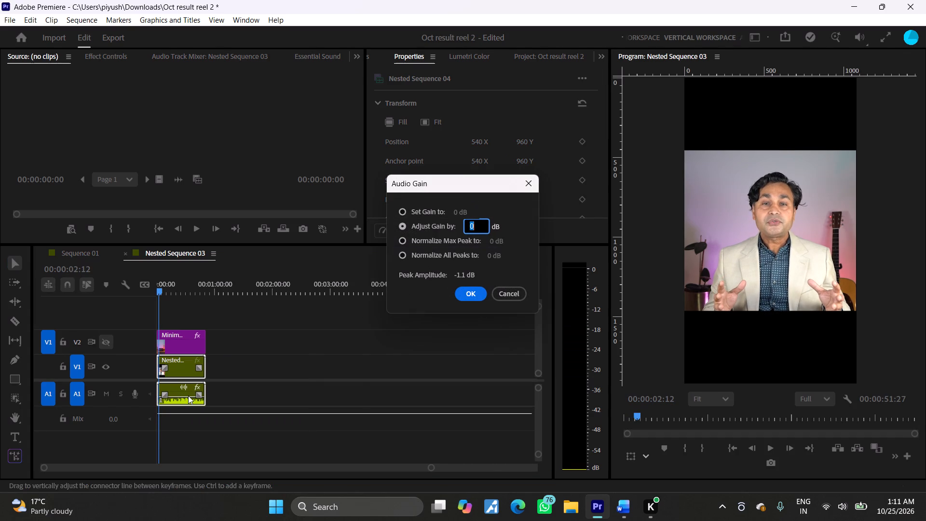
text(+5)
click(470, 291)
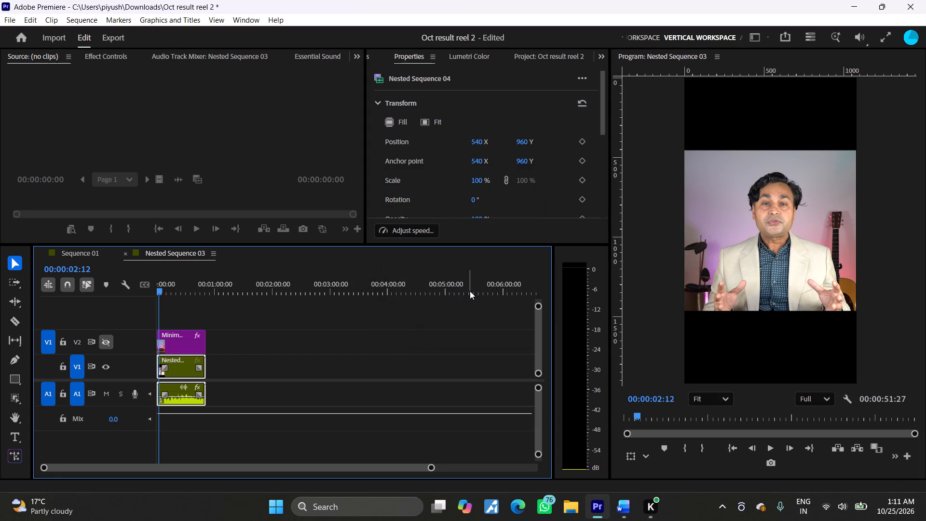
key(space)
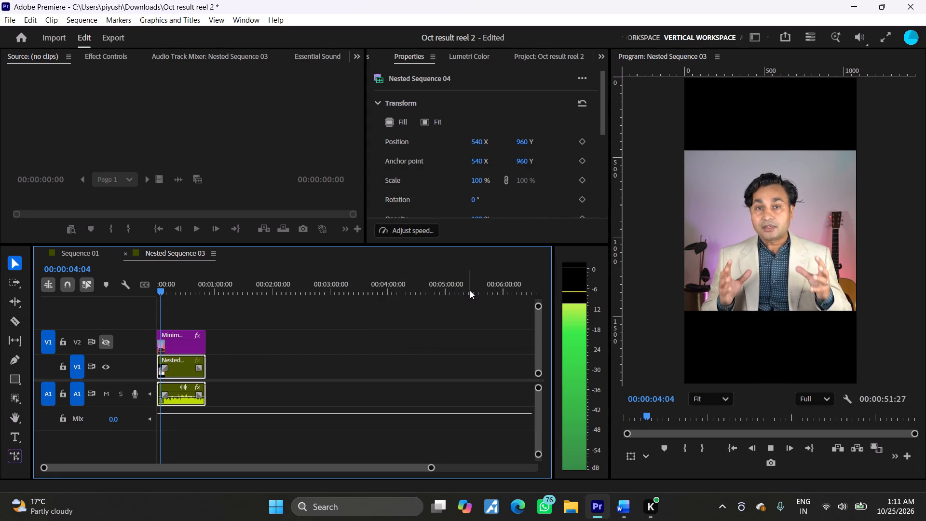
drag(164, 290, 179, 290)
key(space)
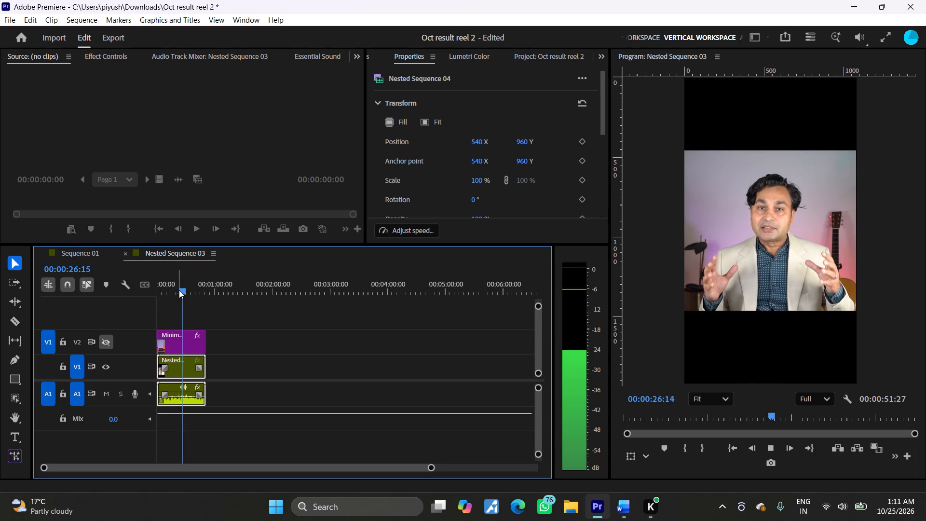
key(space)
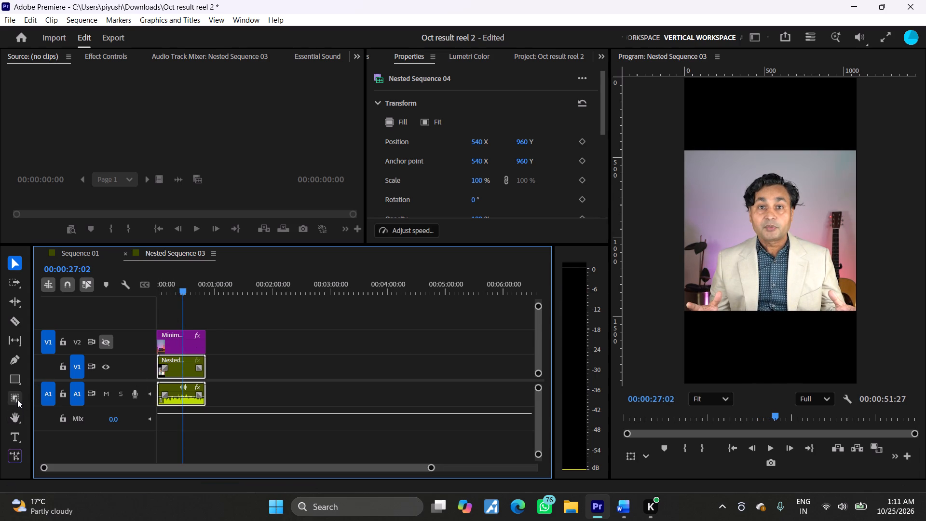
Create an object mask on the presenter and track it both forward and backward through the nested clip.
click(18, 397)
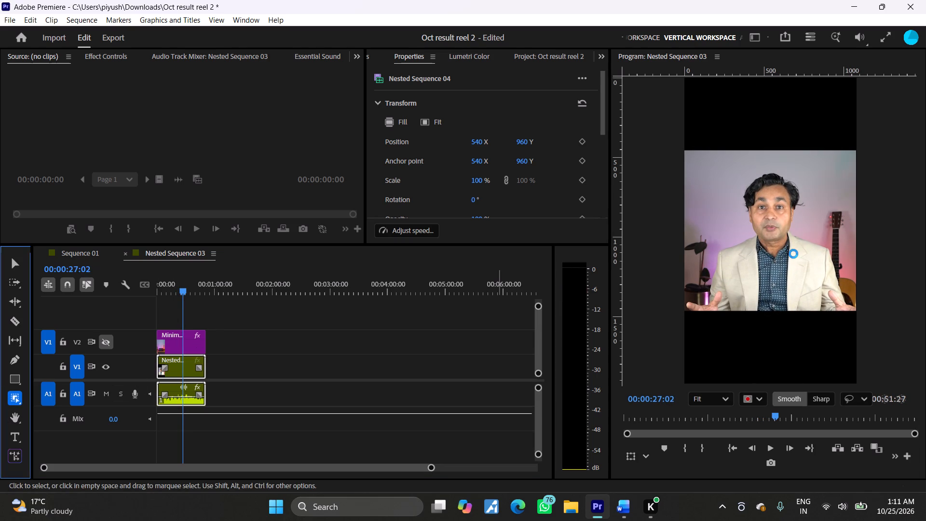
click(792, 254)
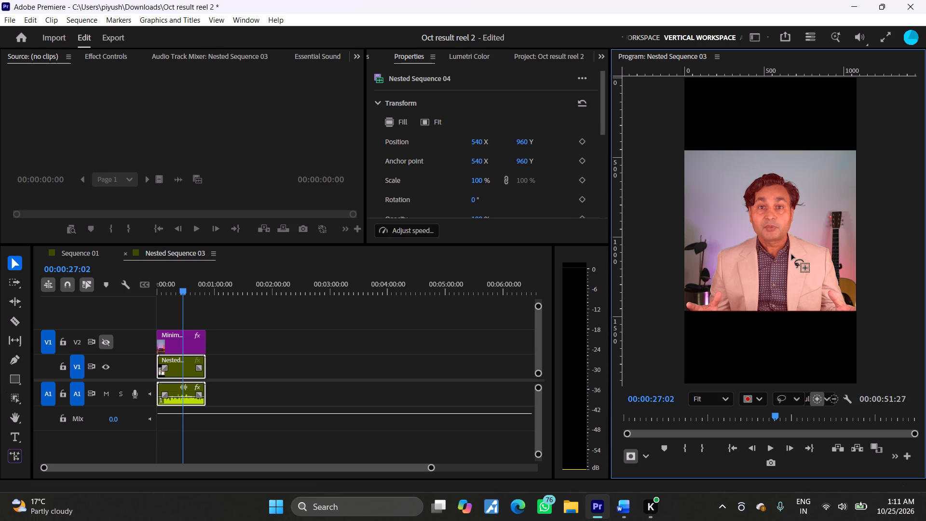
click(123, 56)
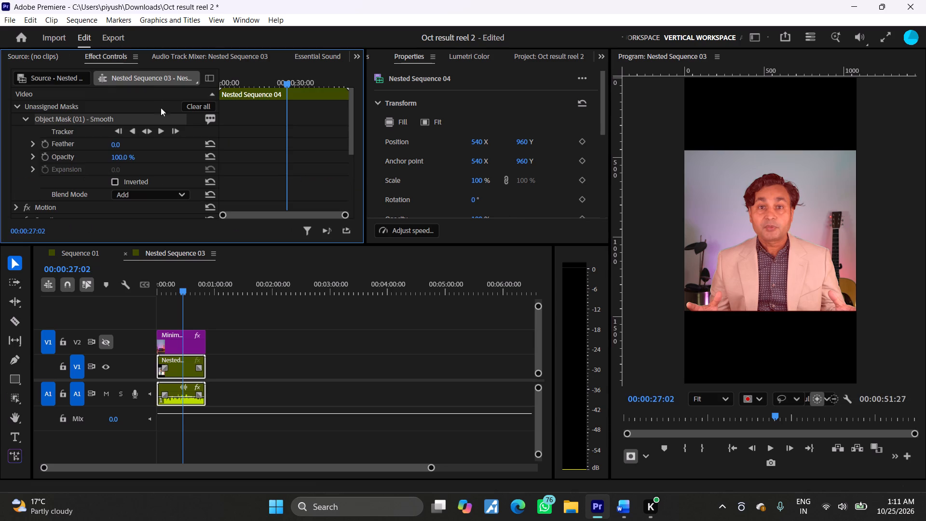
click(150, 133)
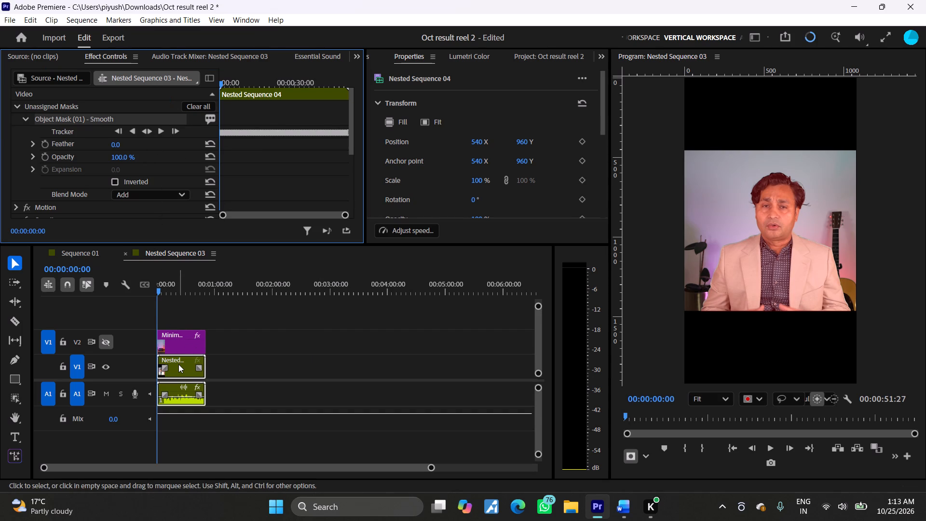
Change the presenter's tracked object mask to an opacity mask.
right_click(145, 120)
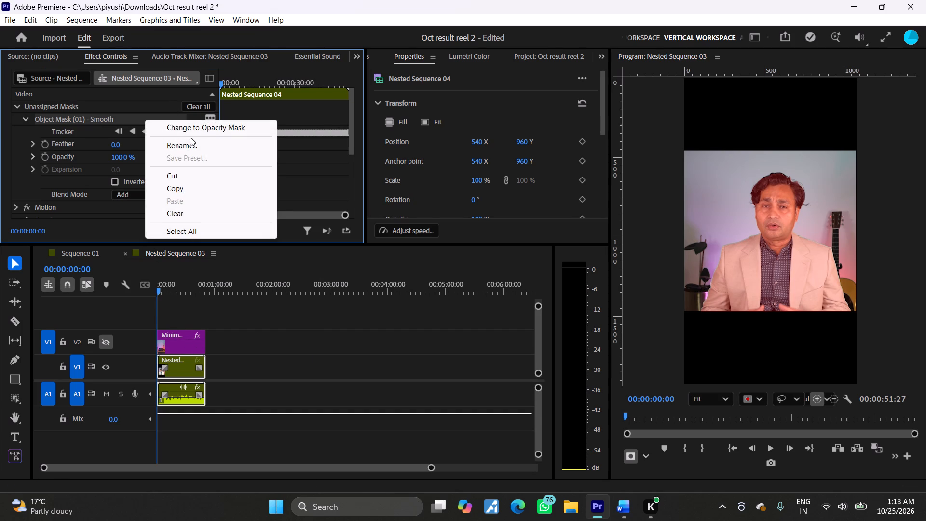
click(204, 129)
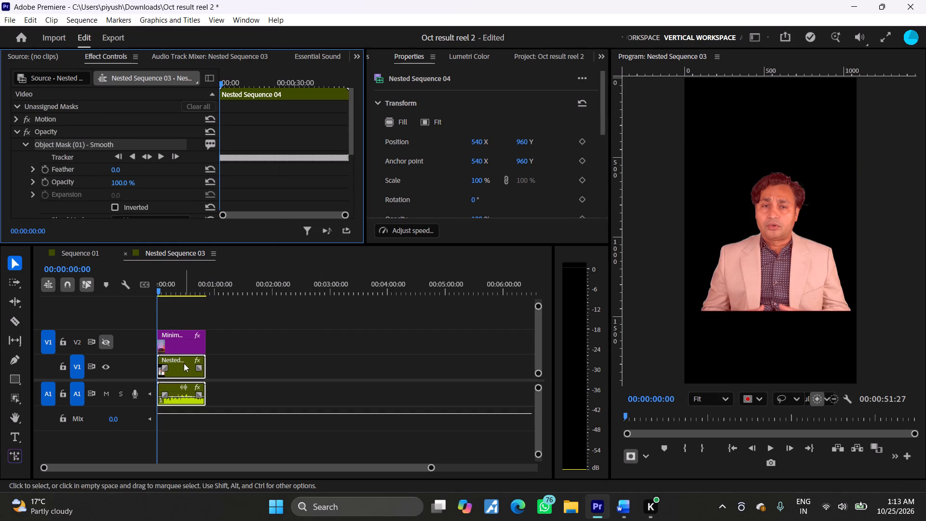
Place the studio background image on V1 with the masked presenter clip above it on V2, and show V2 again.
drag(183, 365, 180, 313)
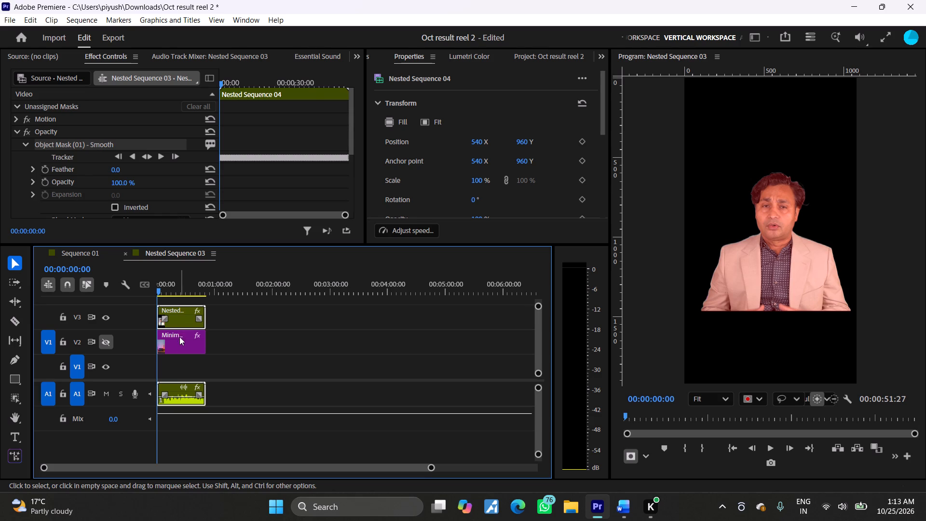
drag(178, 344, 177, 365)
drag(184, 319, 184, 342)
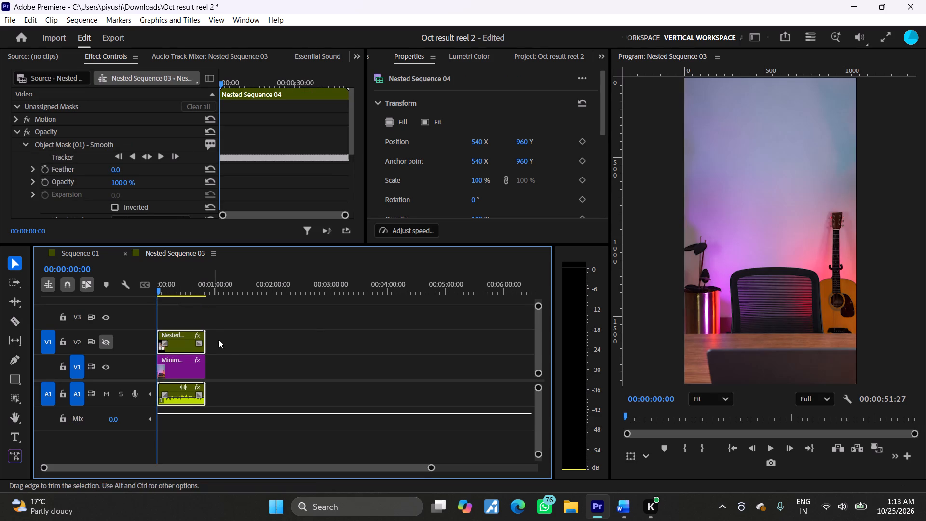
click(104, 342)
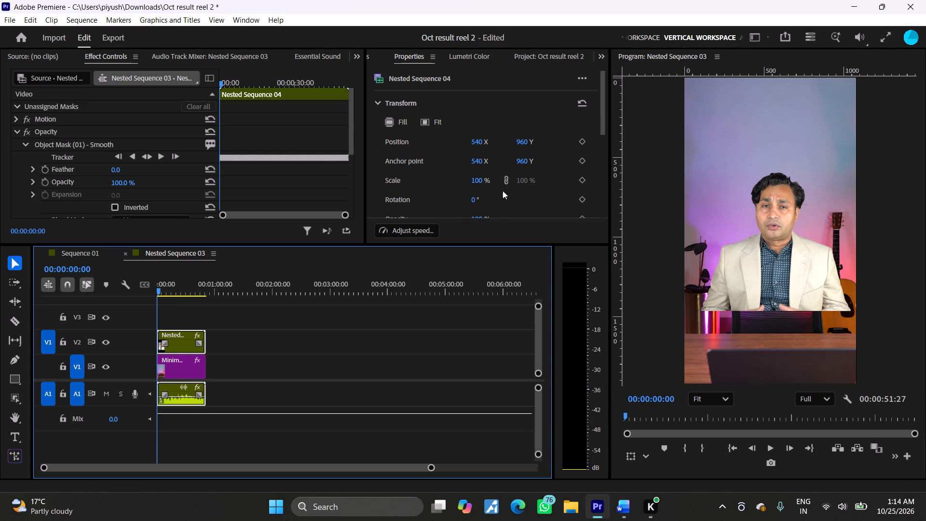
Scale the presenter clip to 115%, position it at 502 X and 1029 Y behind the desk, and play it back.
drag(477, 183, 488, 183)
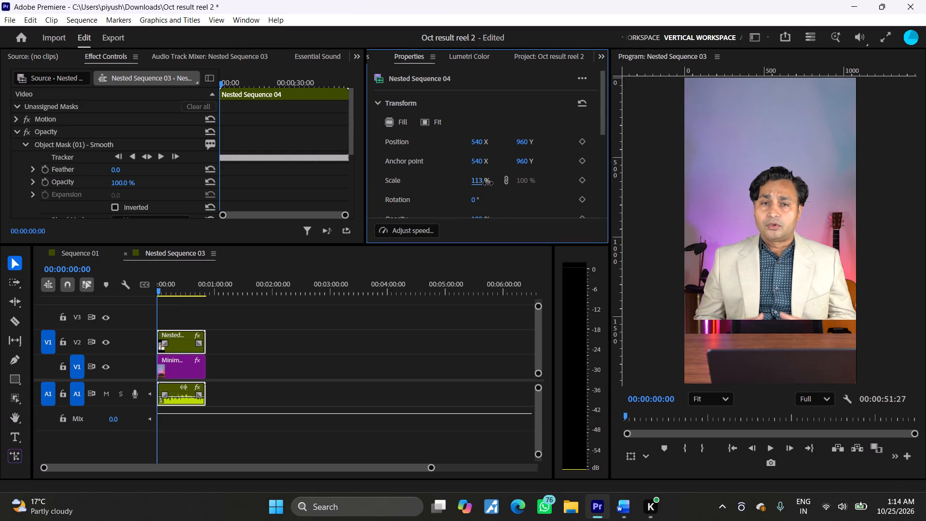
drag(488, 183, 489, 183)
drag(526, 137, 531, 137)
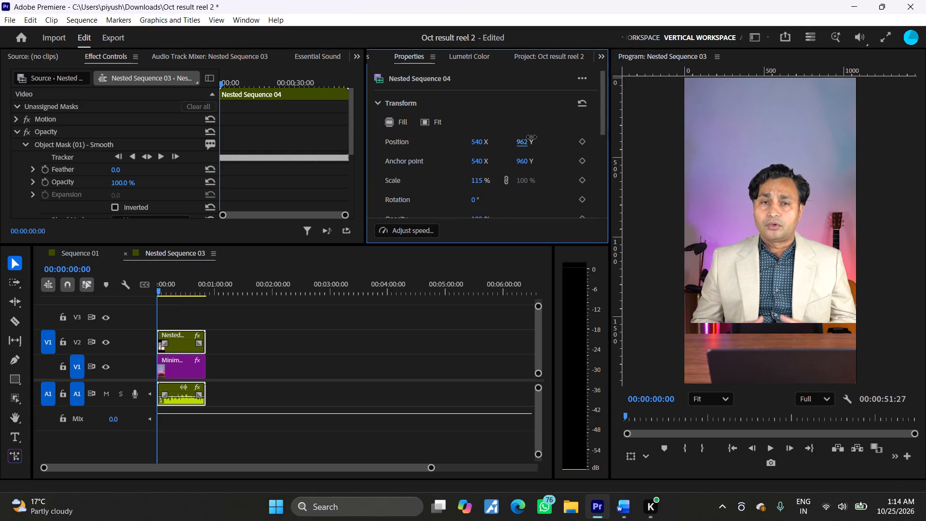
drag(531, 137, 576, 136)
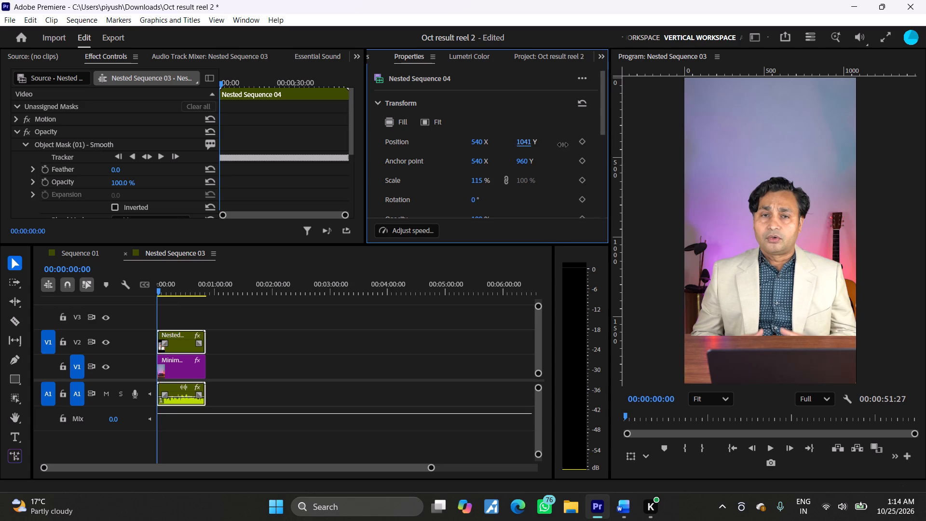
drag(527, 145, 517, 145)
key(space)
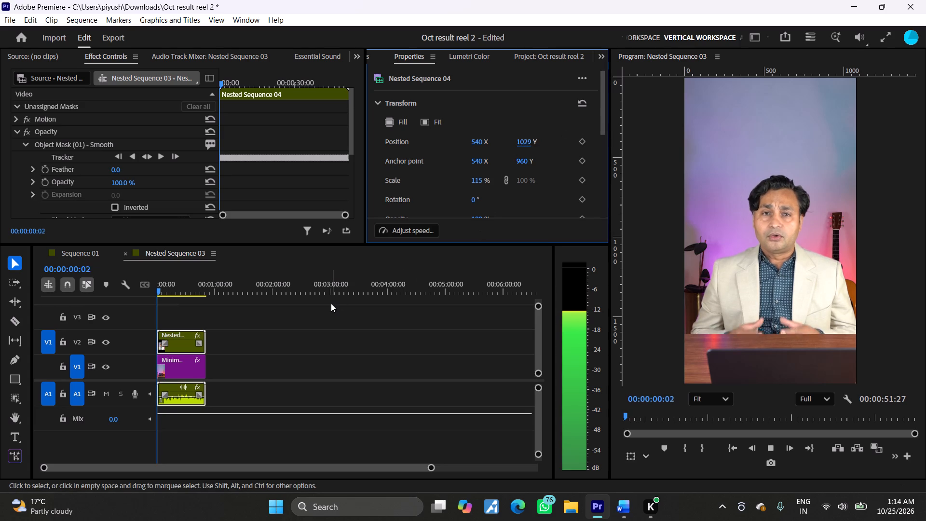
key(space)
drag(477, 139, 484, 139)
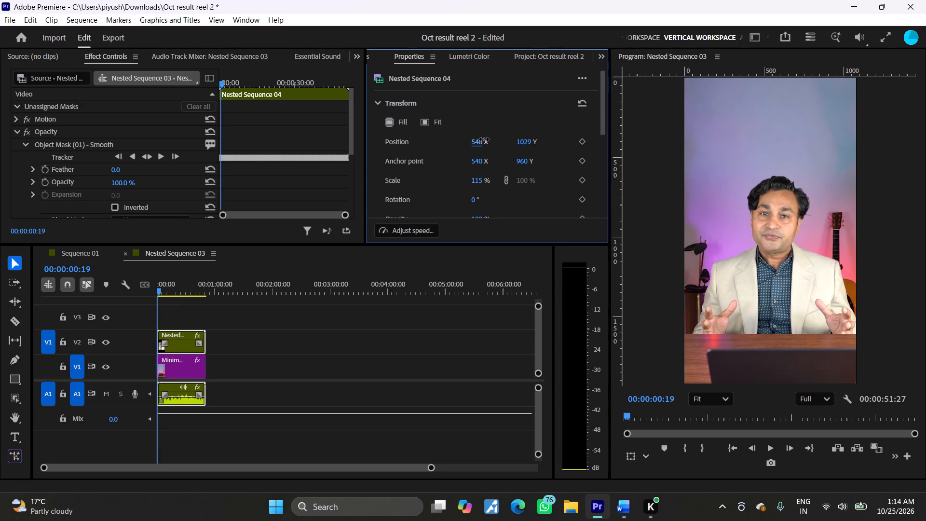
drag(484, 139, 462, 145)
key(space)
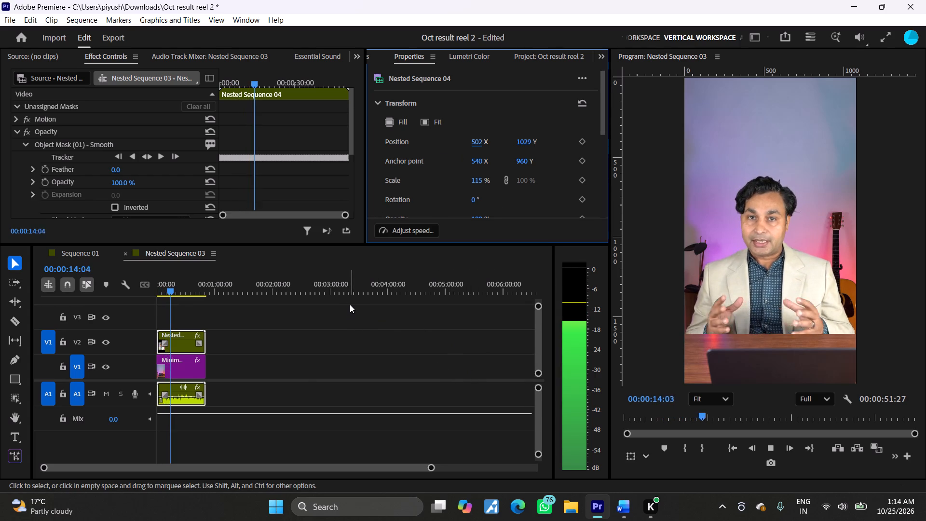
key(v)
key(space)
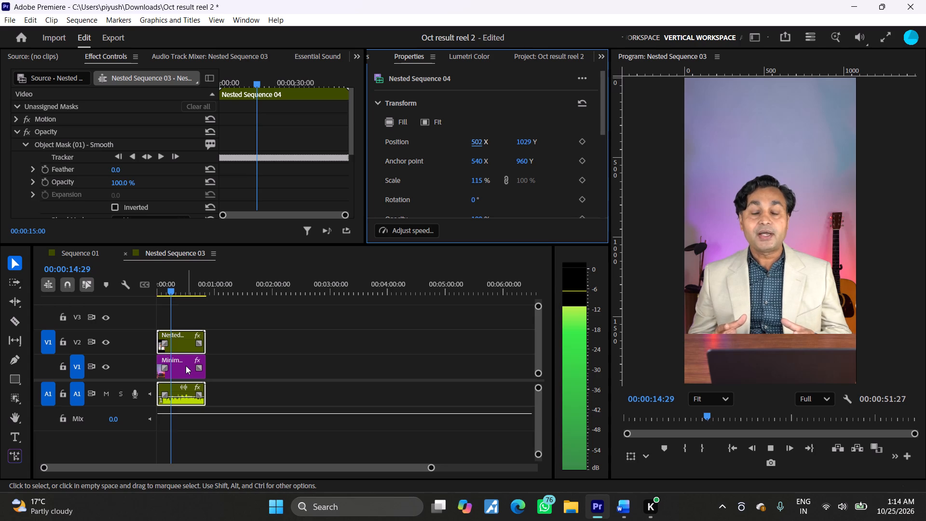
Enlarge the studio background image on V1 to 131% and lower its vertical position to 981 Y.
click(185, 366)
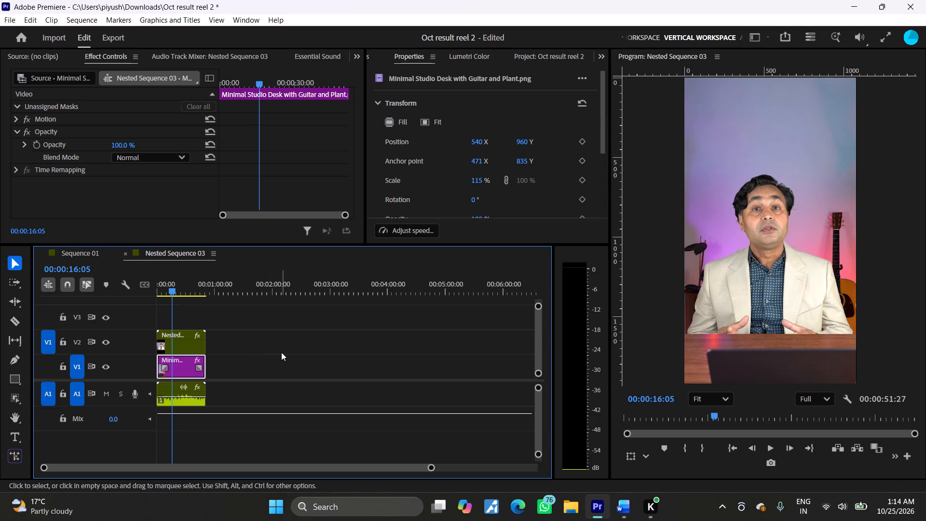
scroll(547, 169, down, 3)
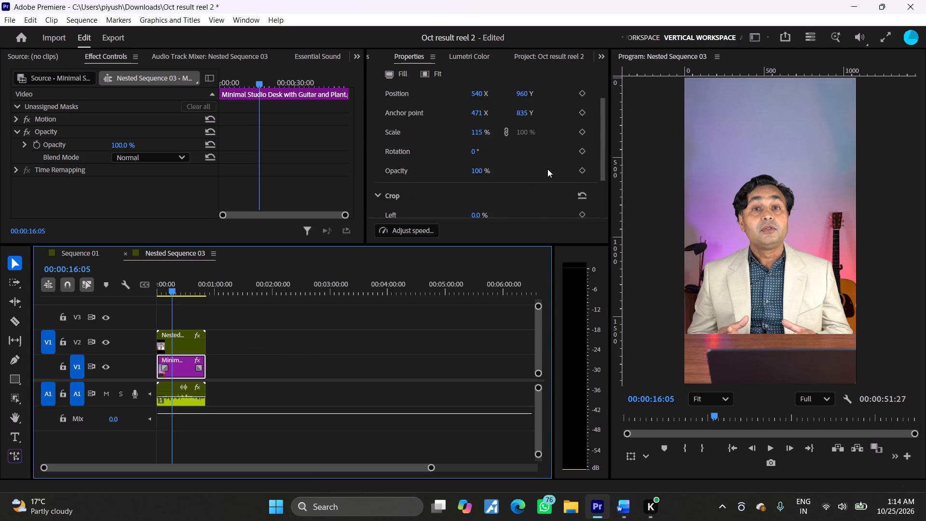
scroll(547, 169, down, 11)
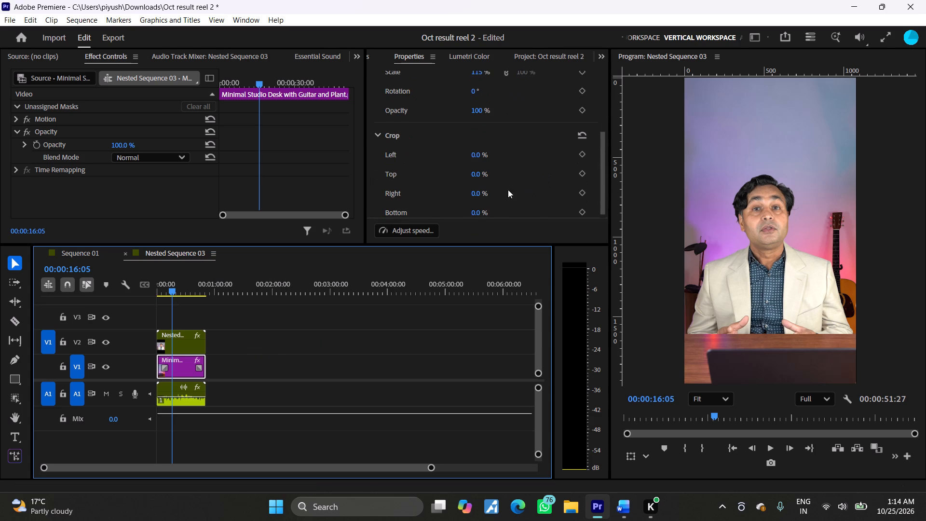
drag(478, 204, 465, 204)
scroll(537, 170, up, 5)
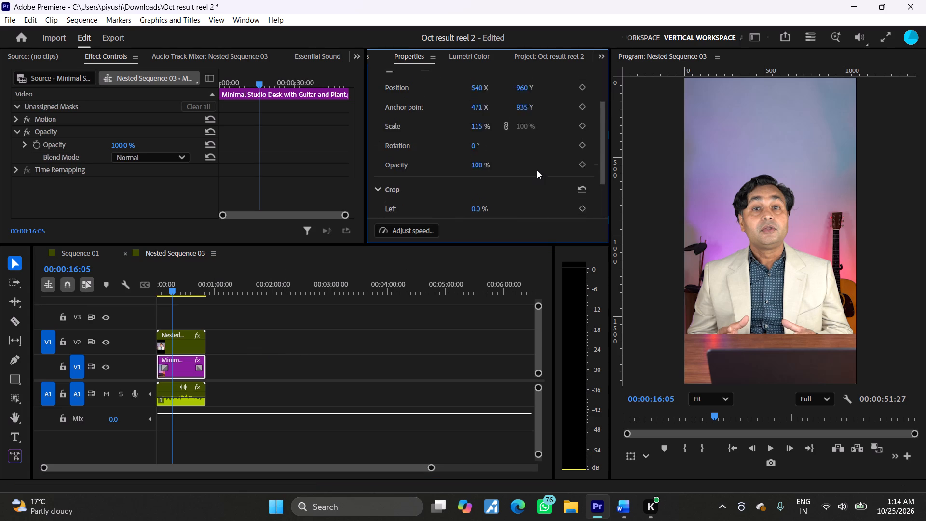
scroll(537, 170, up, 5)
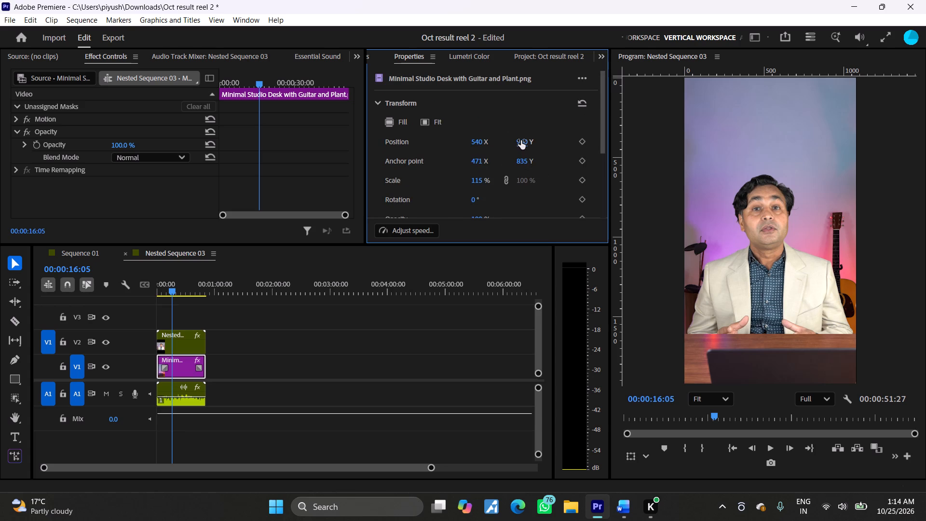
drag(523, 140, 538, 140)
drag(480, 178, 490, 178)
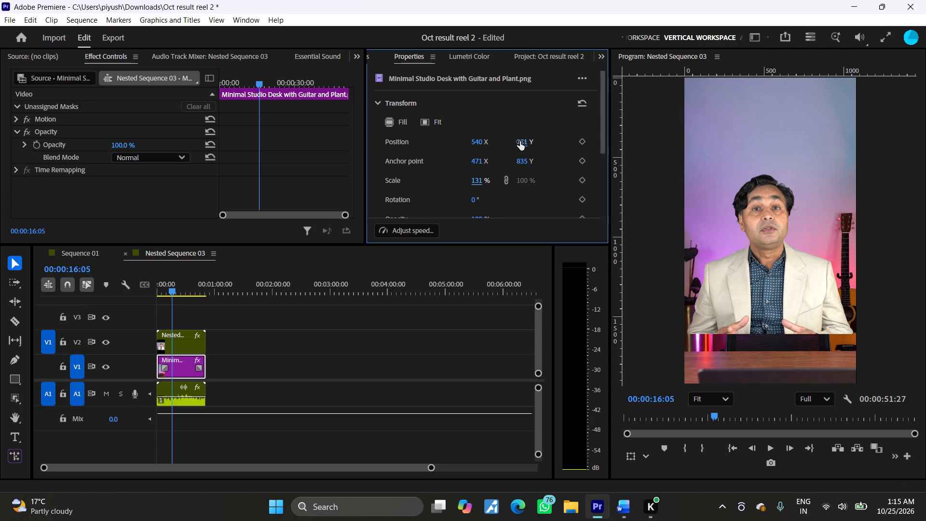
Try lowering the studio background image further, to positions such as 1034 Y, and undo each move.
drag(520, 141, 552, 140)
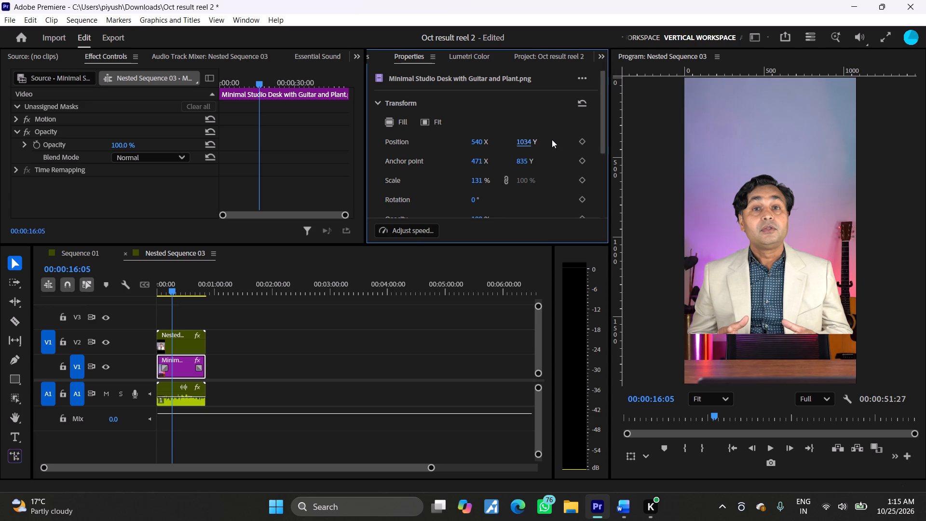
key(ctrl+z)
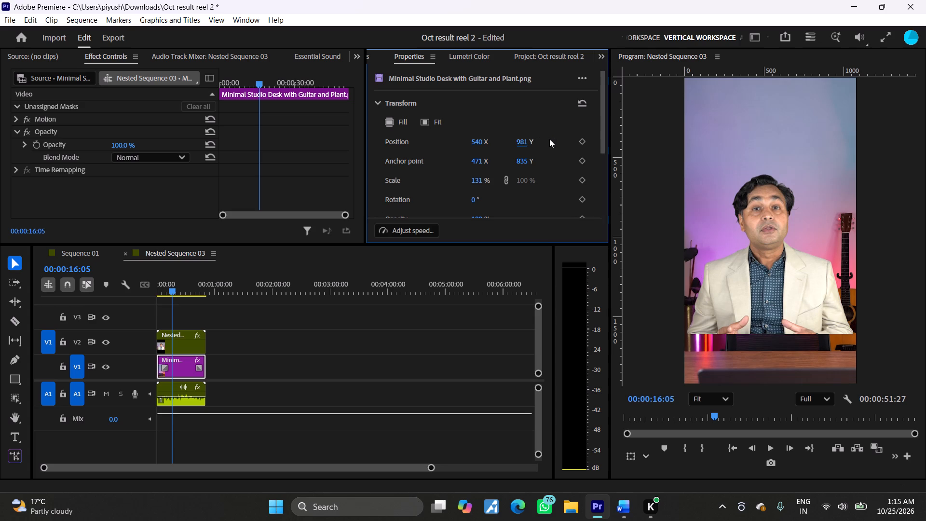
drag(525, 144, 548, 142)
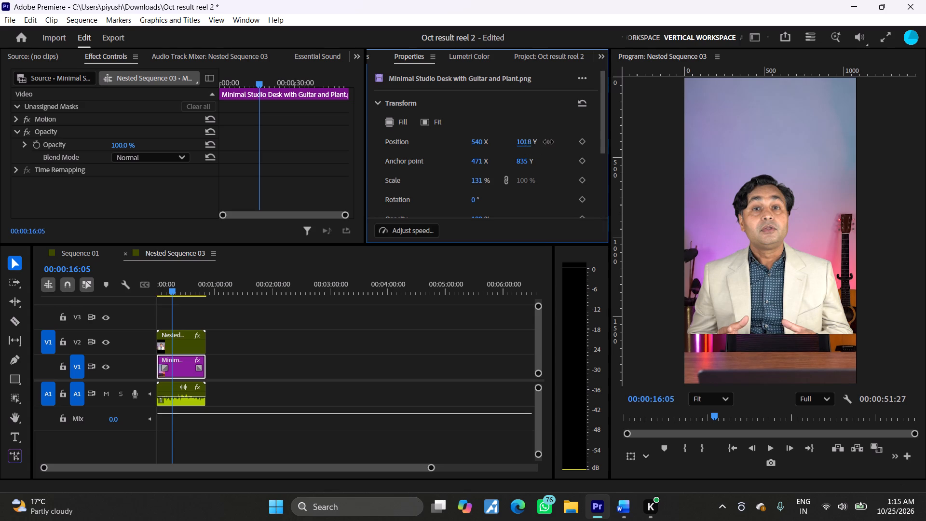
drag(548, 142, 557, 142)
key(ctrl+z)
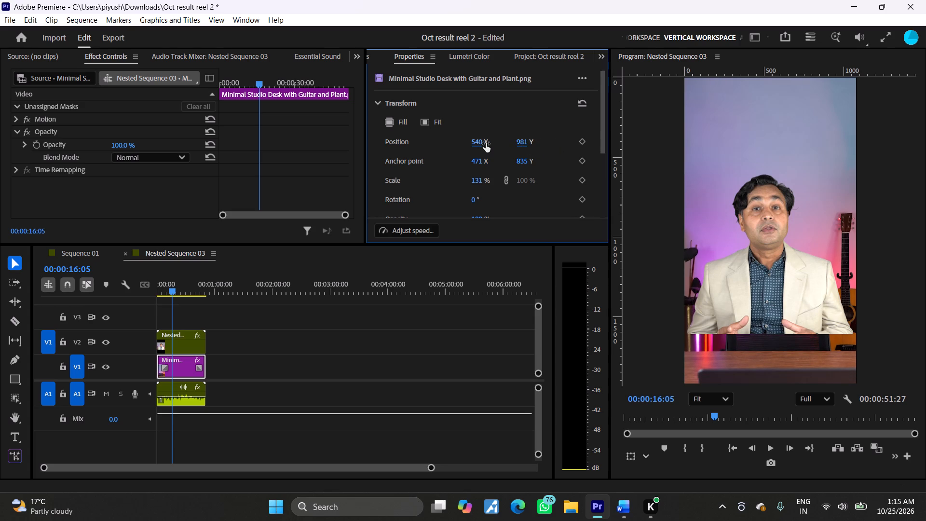
Lower the masked presenter clip on V2 to a vertical position of 1095 Y.
click(179, 338)
drag(531, 143, 582, 143)
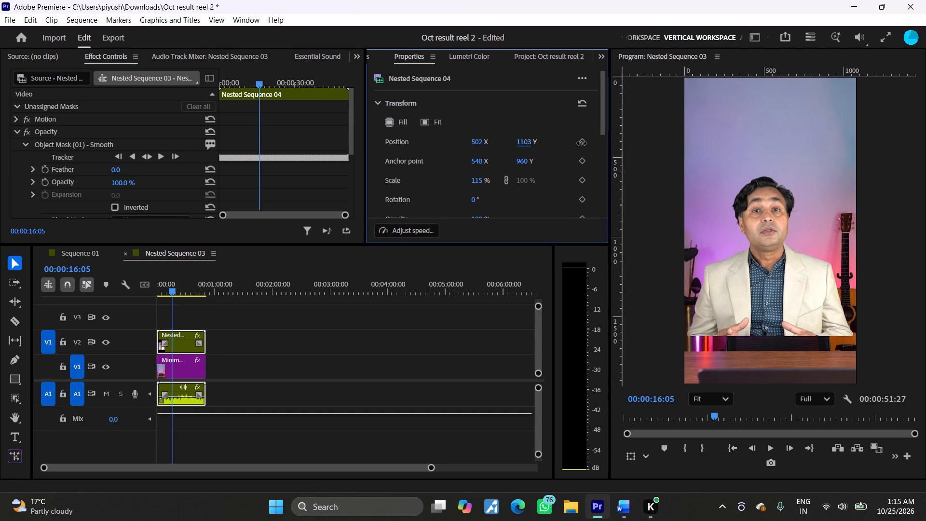
drag(582, 143, 618, 146)
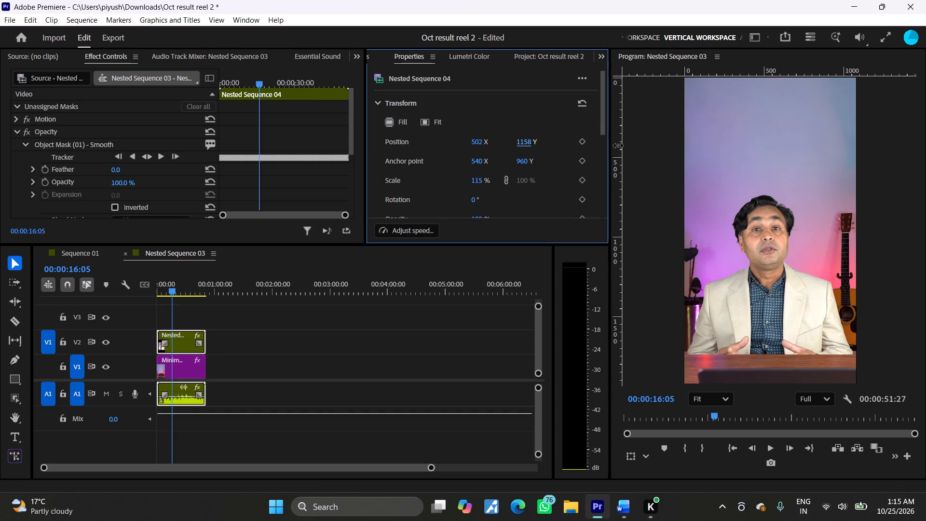
drag(618, 146, 597, 150)
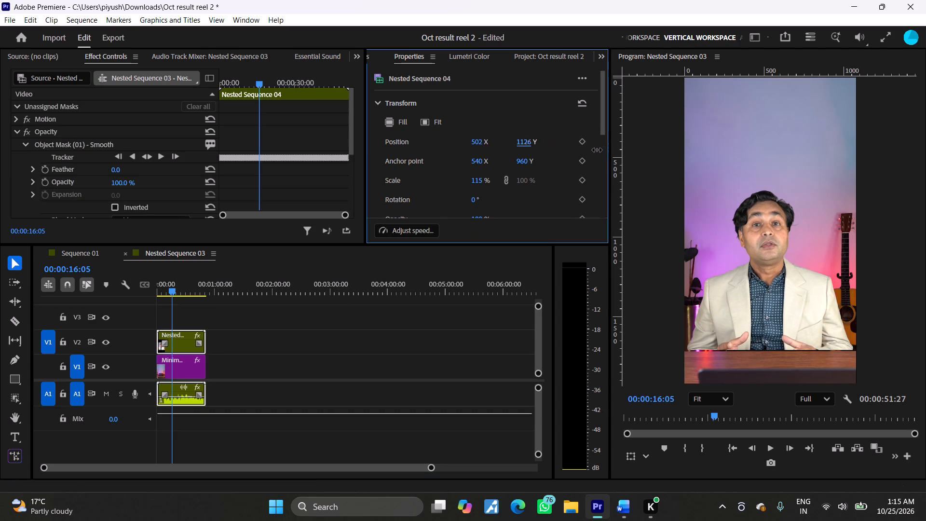
drag(597, 150, 583, 154)
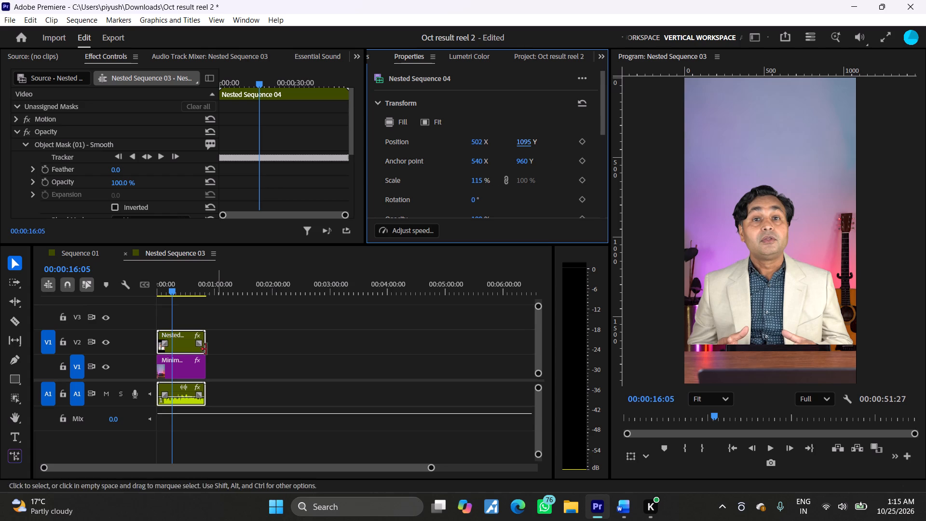
Raise the studio background image to 937 Y so the desk edge meets the bottom of the presenter.
click(178, 367)
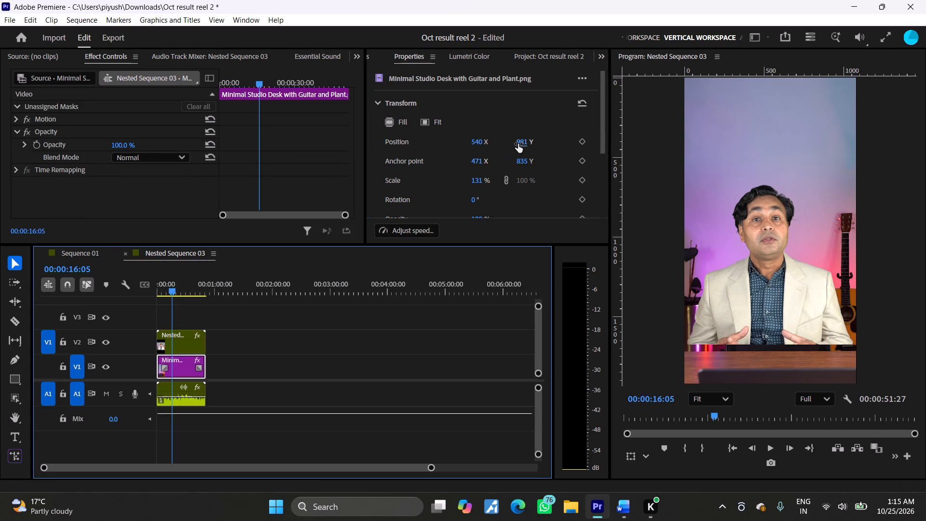
drag(520, 144, 510, 146)
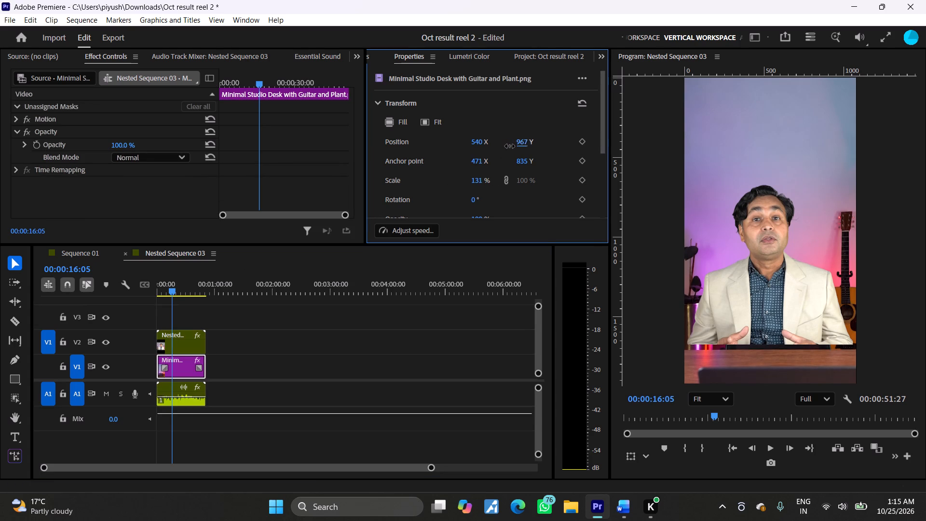
drag(510, 146, 501, 150)
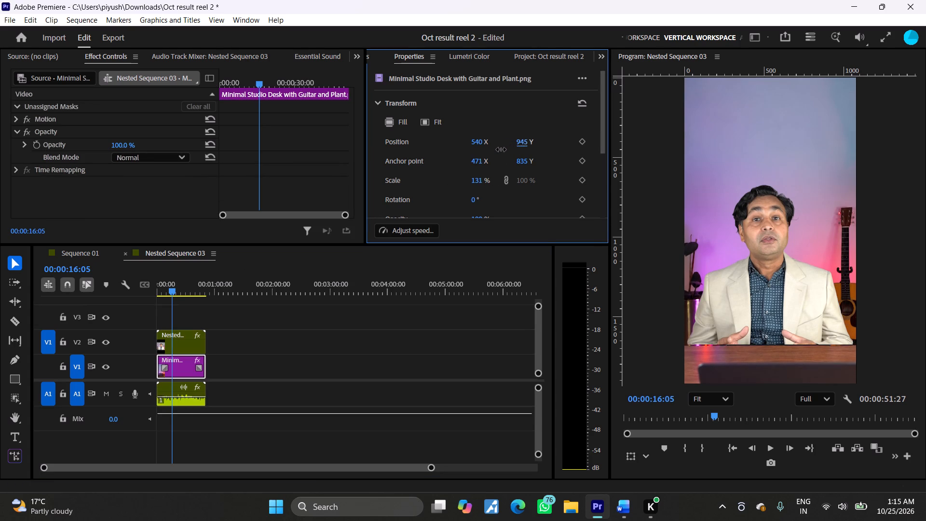
drag(501, 150, 497, 151)
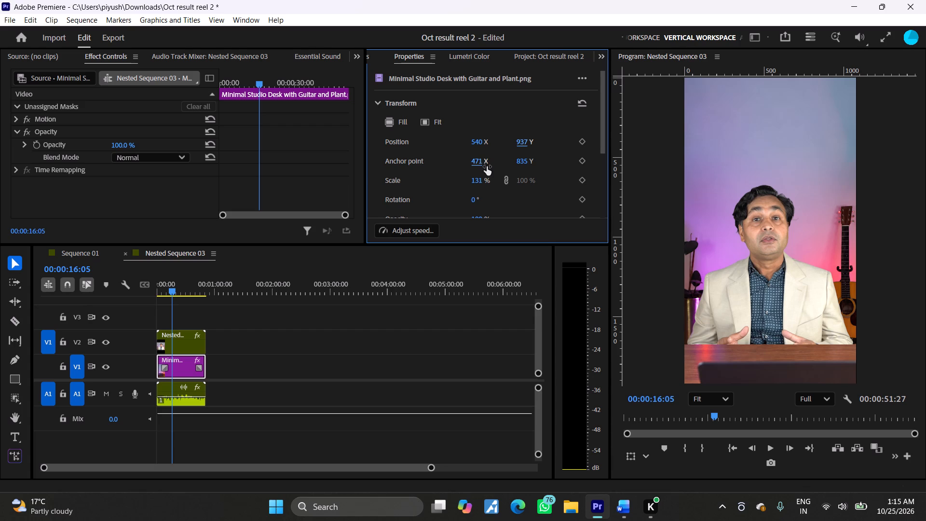
Play back the composite from the start of the sequence and return the playhead to the start.
drag(168, 290, 132, 299)
drag(172, 288, 150, 293)
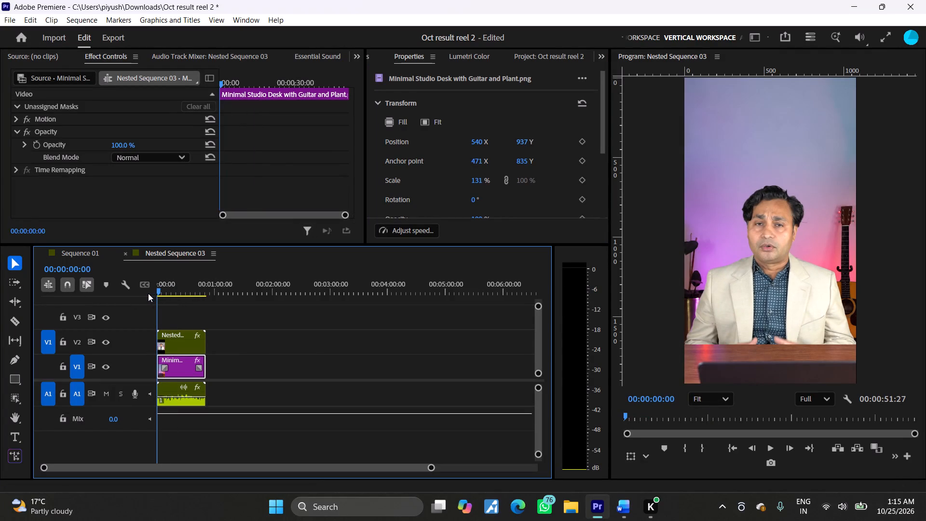
key(space)
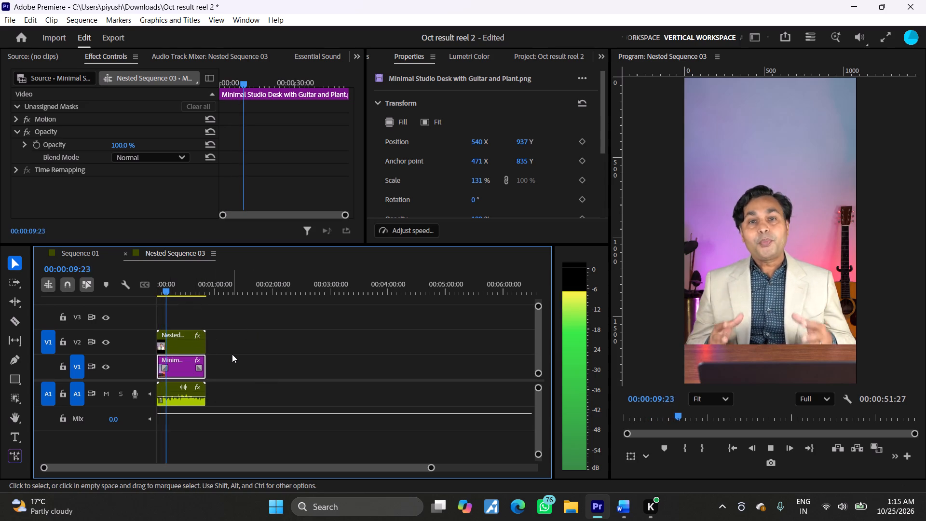
key(space)
drag(170, 290, 142, 300)
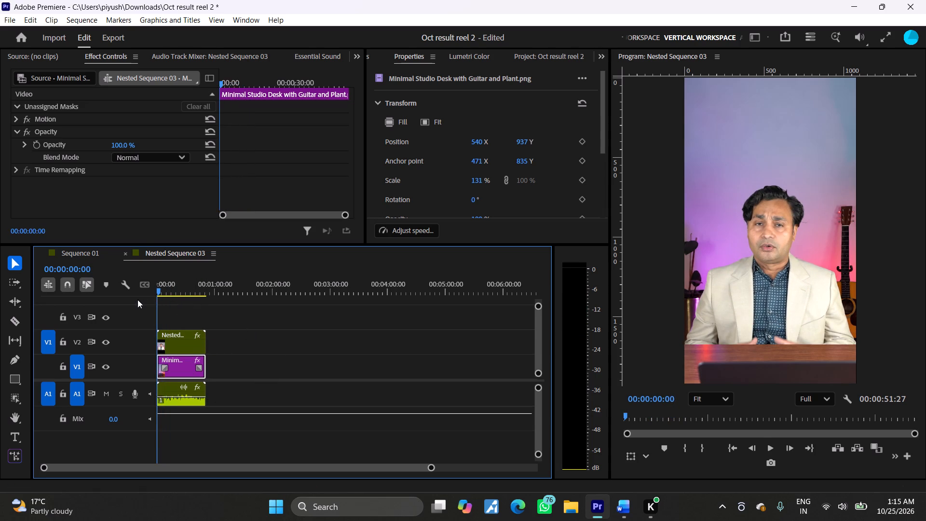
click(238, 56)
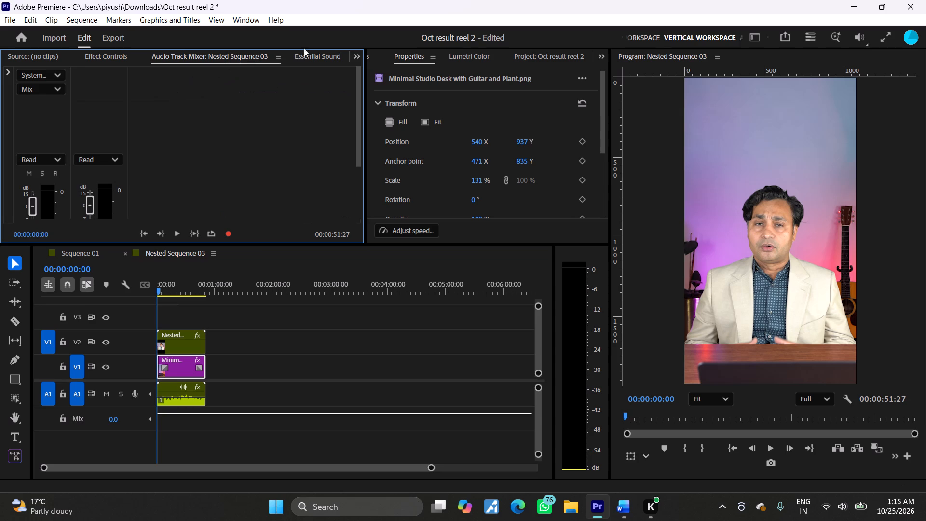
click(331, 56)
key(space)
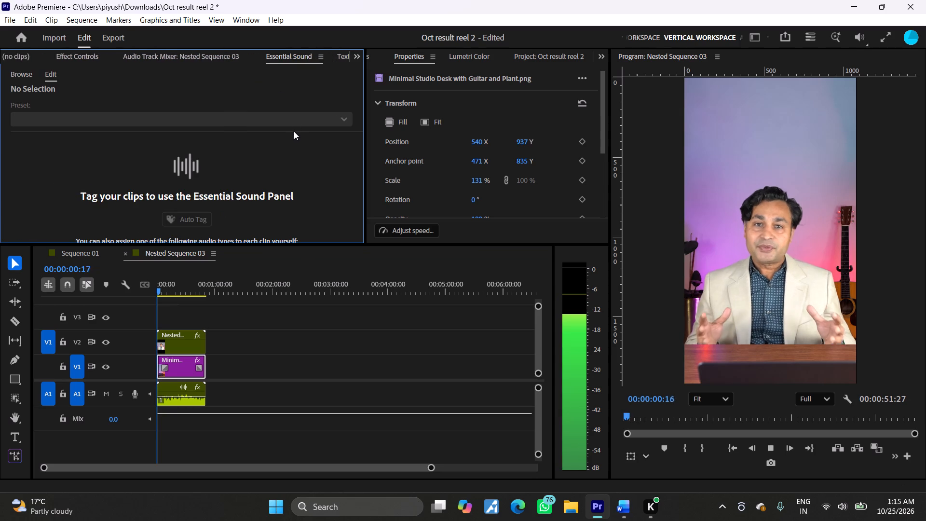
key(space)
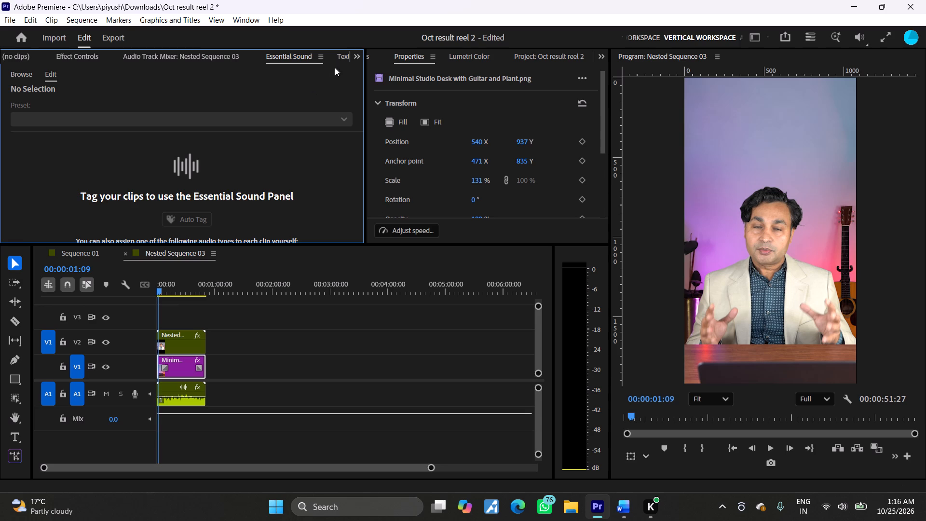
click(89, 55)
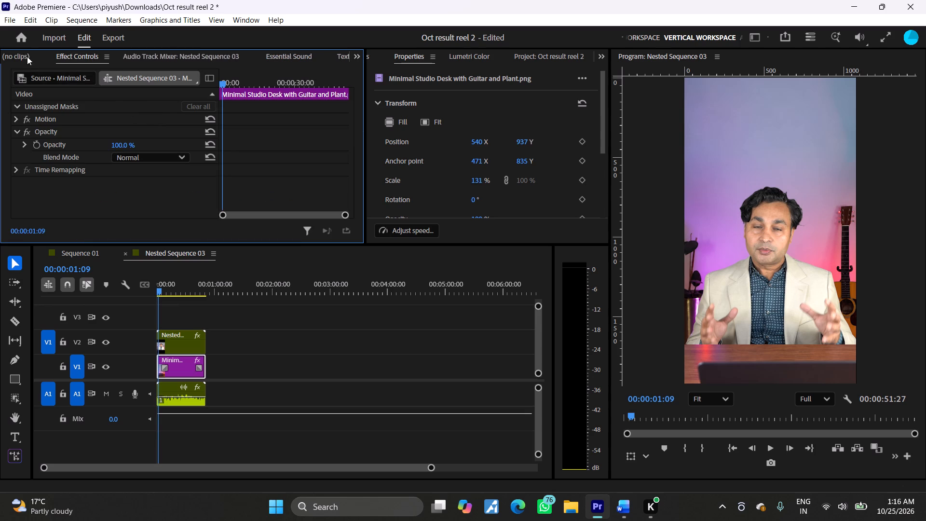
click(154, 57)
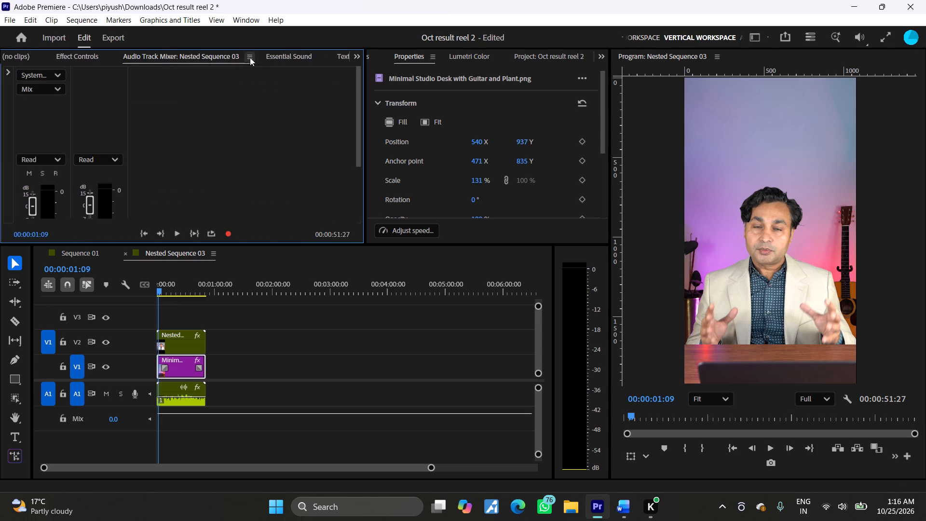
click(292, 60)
Transcribe the sequence and create single-line subtitle captions with a maximum length of 25 characters and a minimum duration of 1.5 seconds.
click(334, 56)
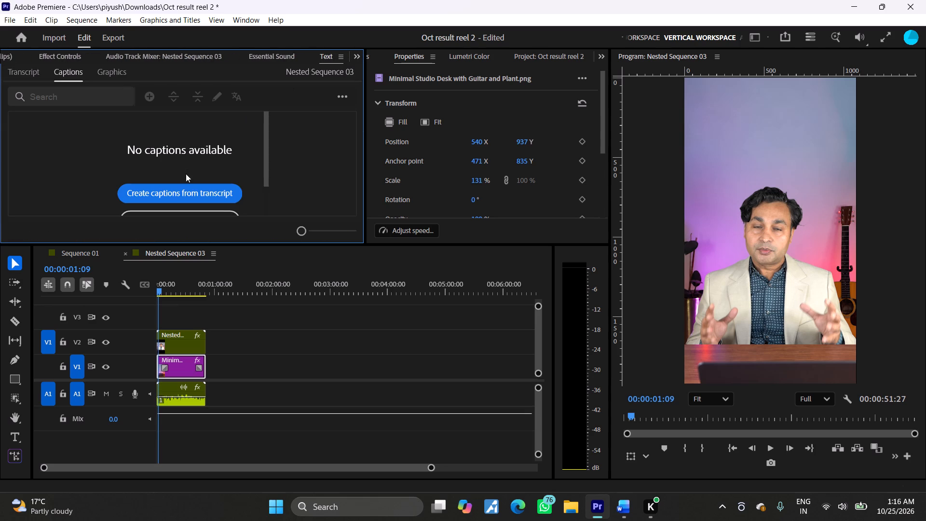
click(192, 189)
drag(445, 161, 455, 32)
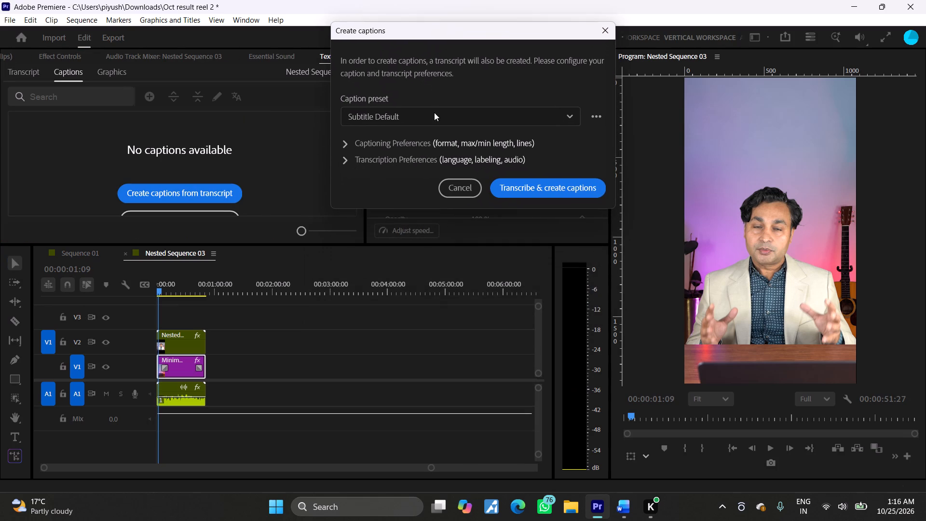
click(354, 142)
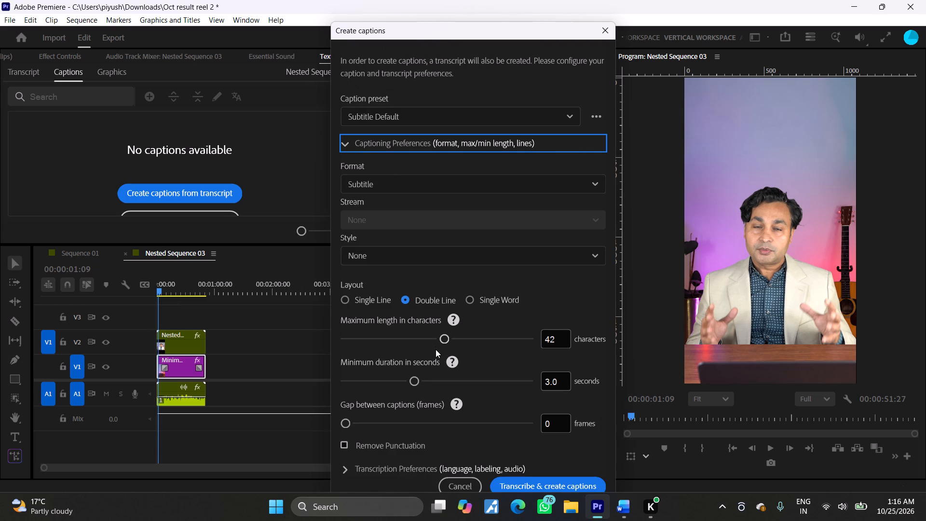
drag(439, 340, 397, 339)
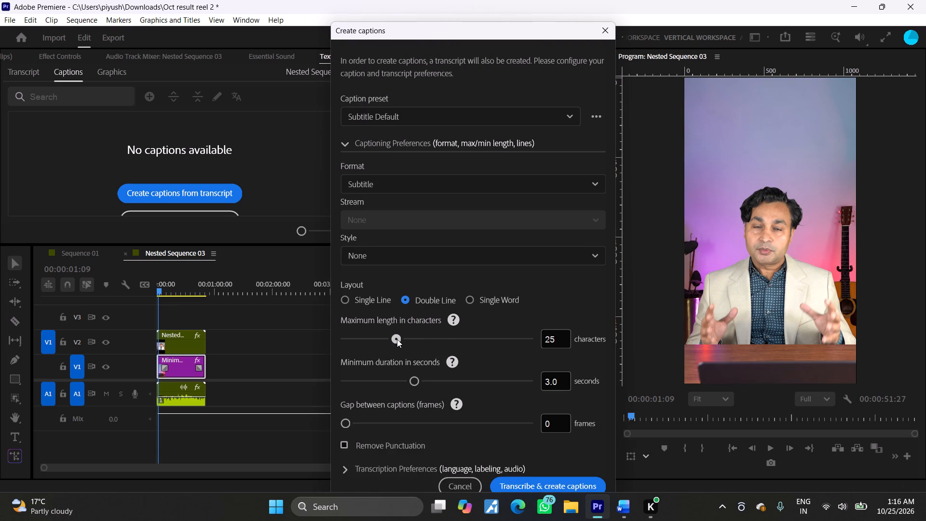
drag(397, 339, 394, 339)
drag(415, 378, 381, 378)
drag(381, 378, 354, 377)
click(361, 303)
click(555, 479)
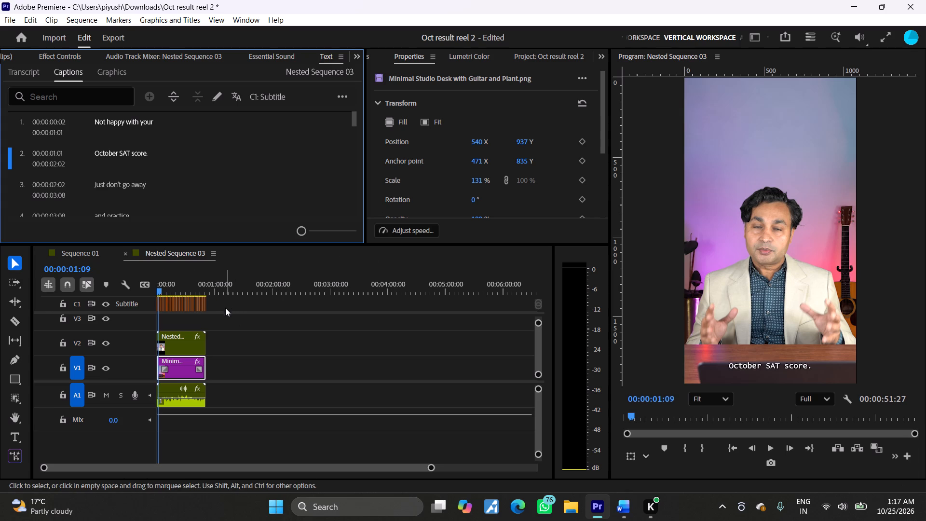
Select all captions on the subtitle track and set their font size to 80 and font to SF UI Display Medium.
drag(223, 303, 145, 309)
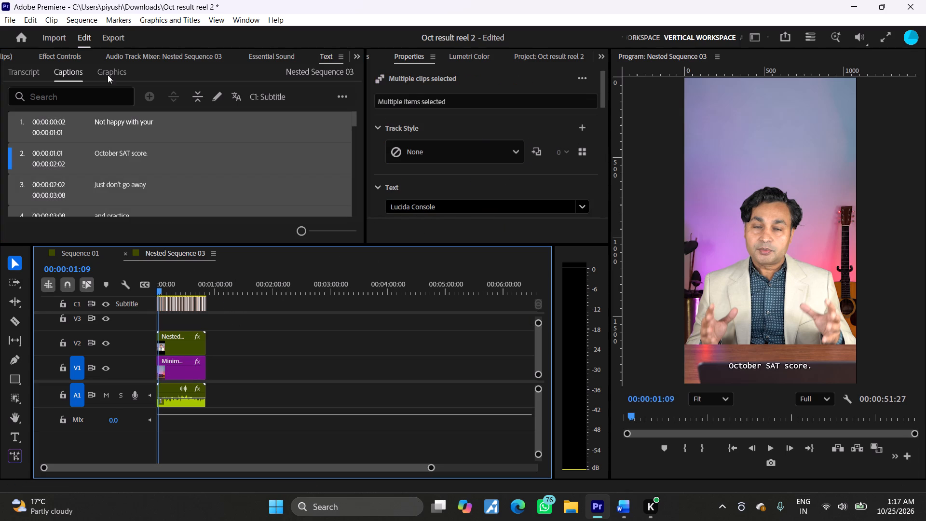
scroll(504, 191, down, 7)
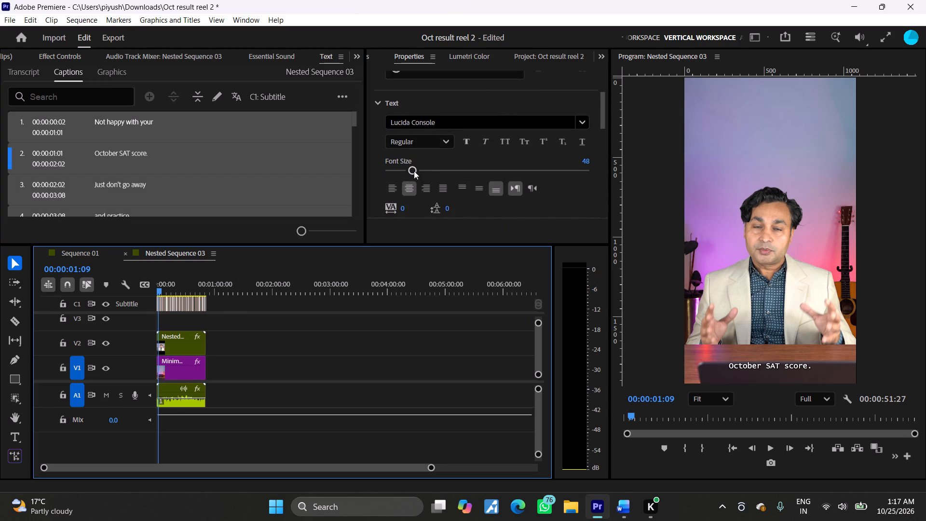
drag(414, 170, 430, 170)
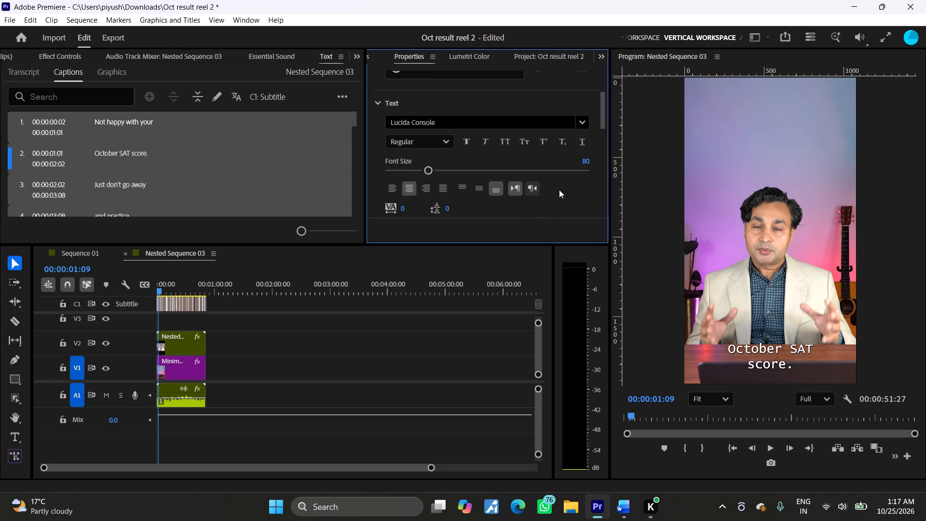
click(523, 122)
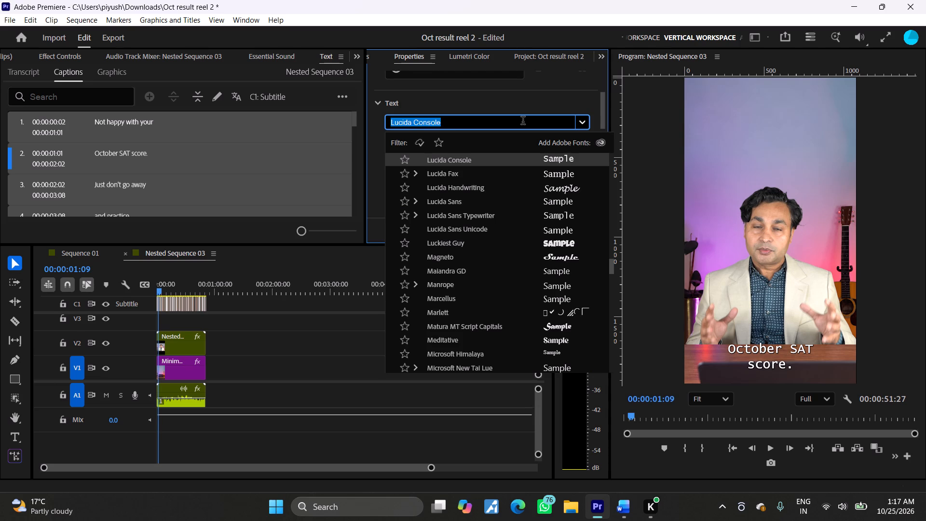
text(sf)
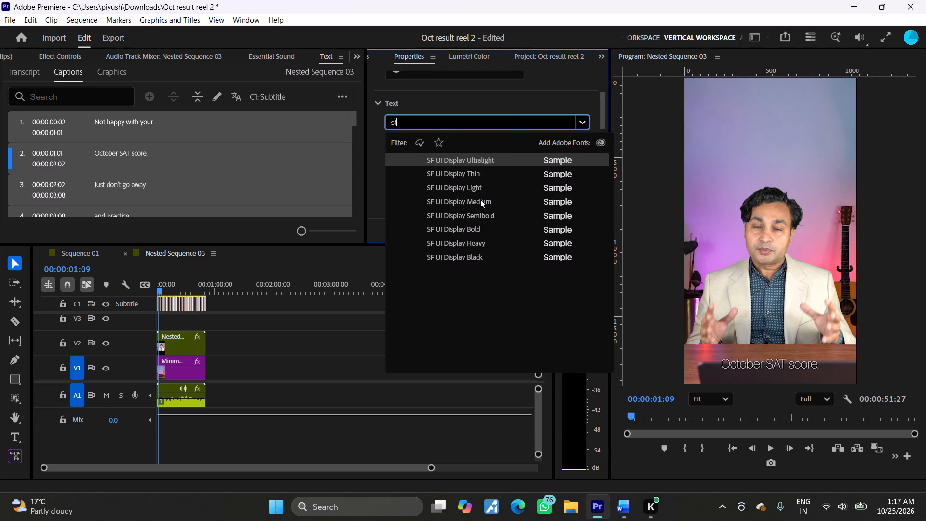
click(480, 199)
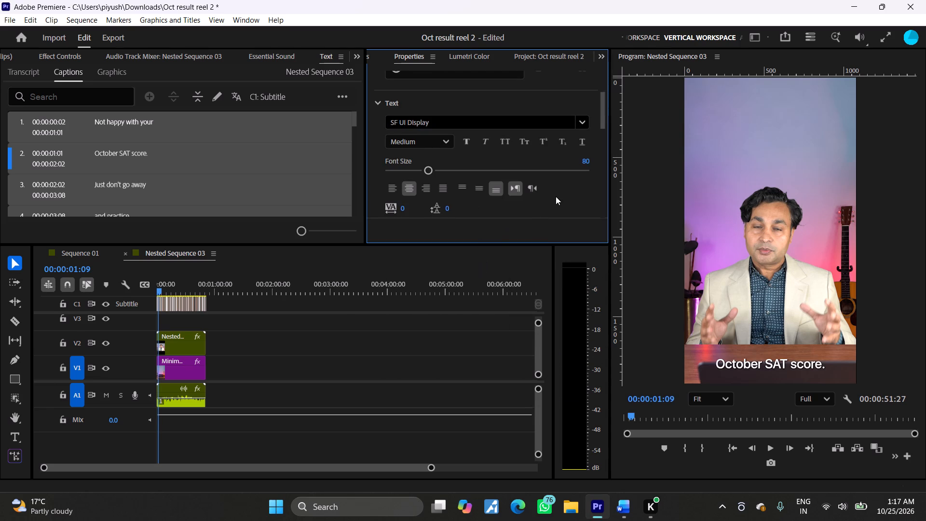
Move the selected captions up onto the presenter's chest with a position offset of 36 horizontally and -318 vertically.
scroll(556, 194, down, 9)
drag(487, 151, 456, 172)
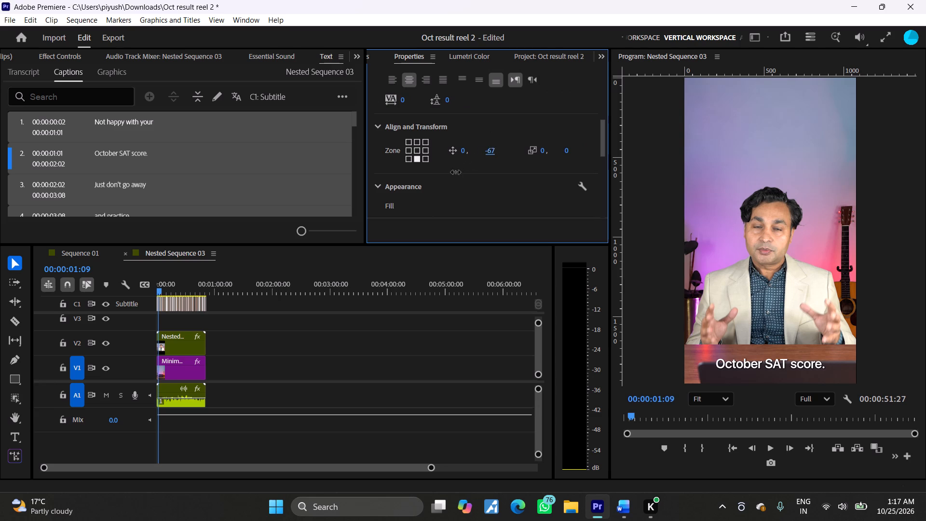
drag(456, 172, 342, 200)
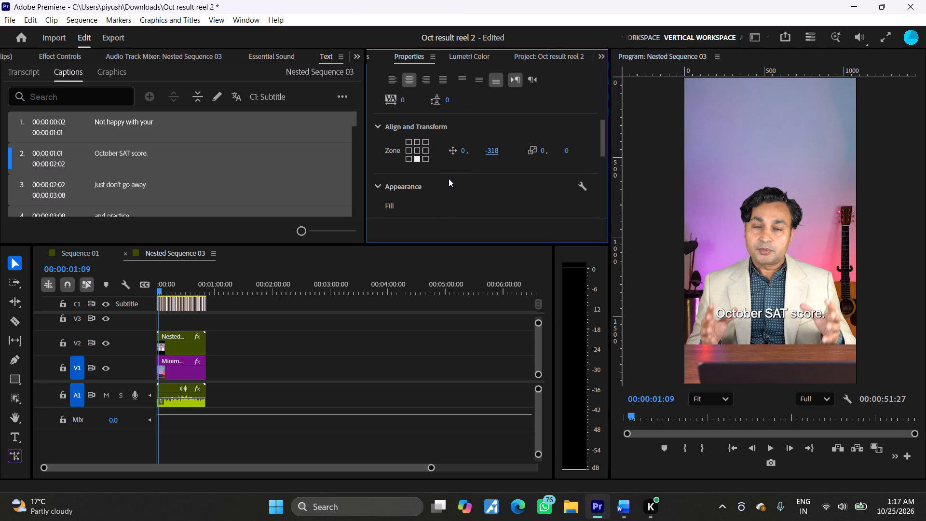
scroll(450, 178, down, 3)
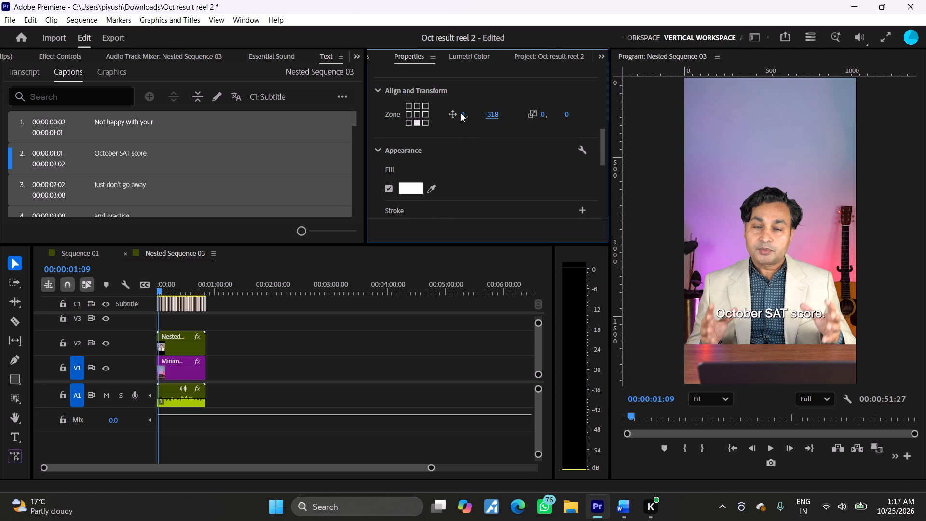
drag(461, 113, 474, 114)
drag(474, 114, 474, 114)
drag(463, 116, 476, 117)
drag(476, 117, 481, 119)
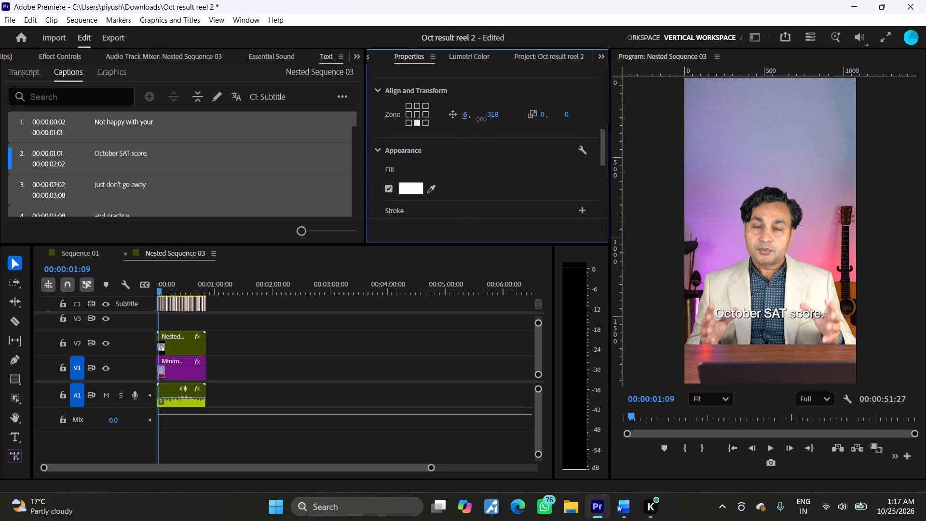
drag(481, 119, 492, 122)
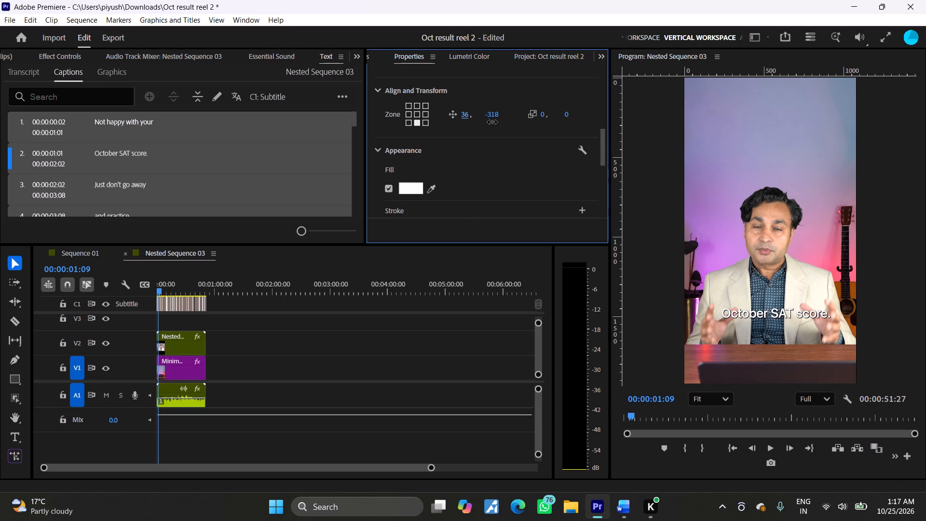
Enable a stroke on the selected captions and set its colour to black.
scroll(437, 196, down, 3)
click(410, 193)
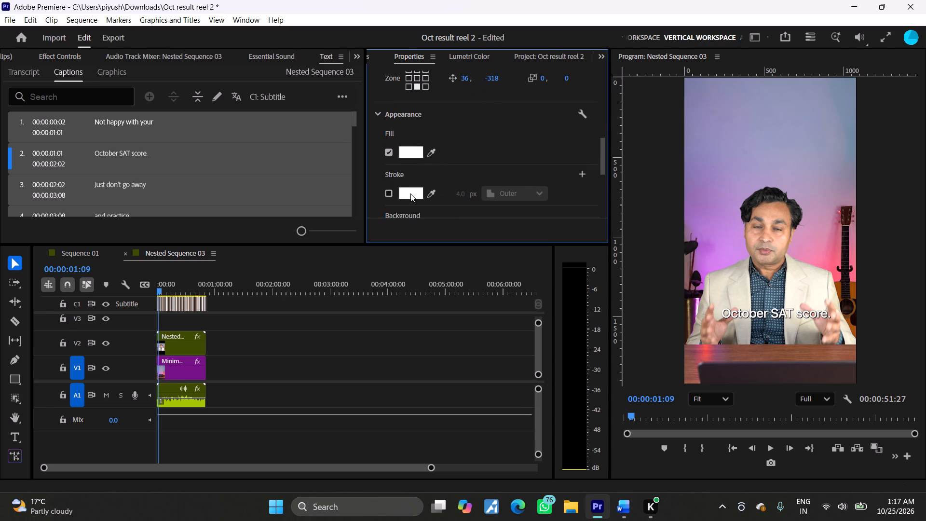
click(391, 194)
click(411, 194)
drag(413, 197, 331, 165)
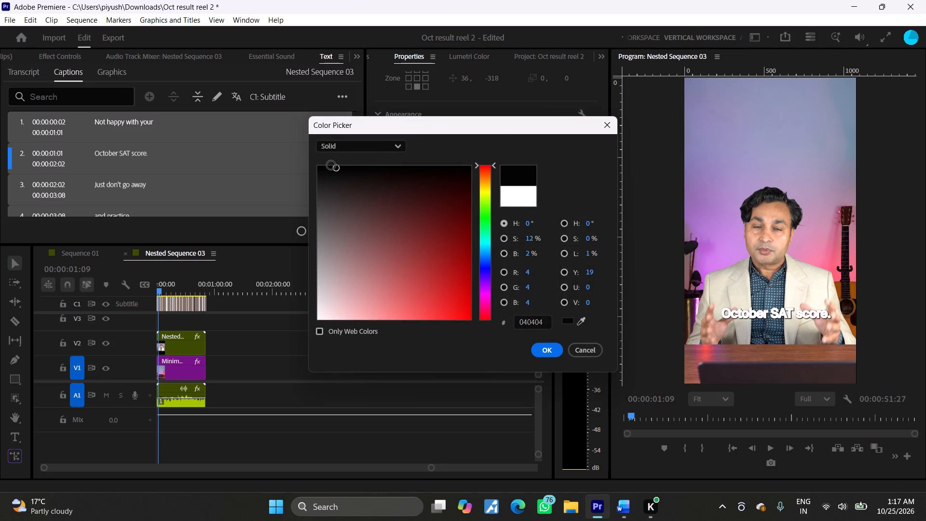
drag(331, 165, 286, 142)
click(549, 347)
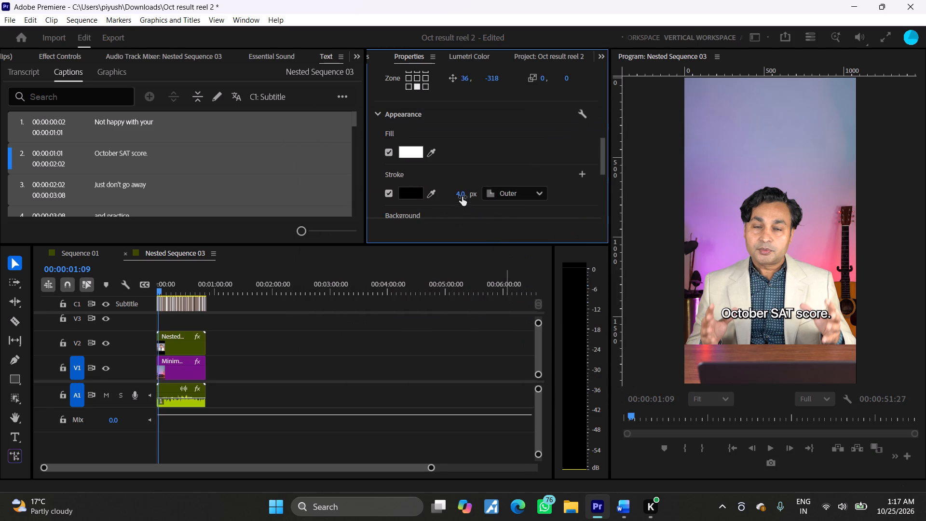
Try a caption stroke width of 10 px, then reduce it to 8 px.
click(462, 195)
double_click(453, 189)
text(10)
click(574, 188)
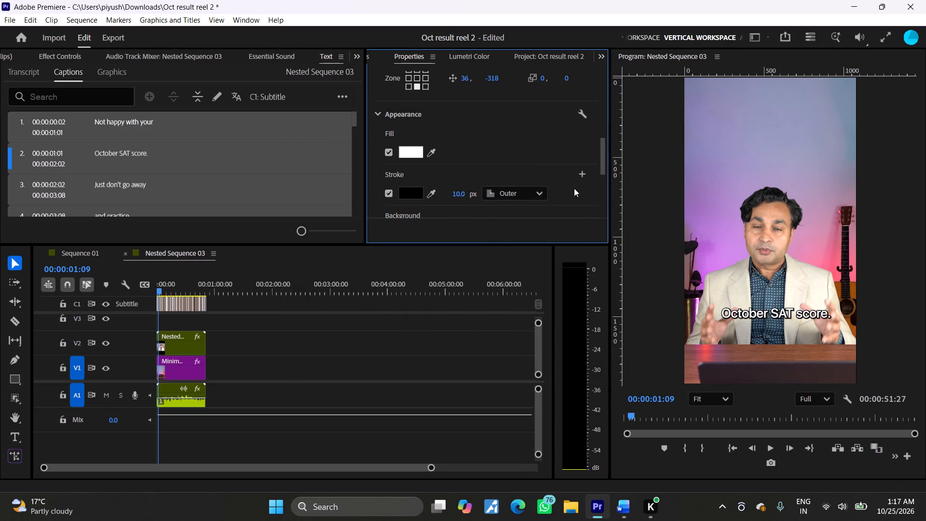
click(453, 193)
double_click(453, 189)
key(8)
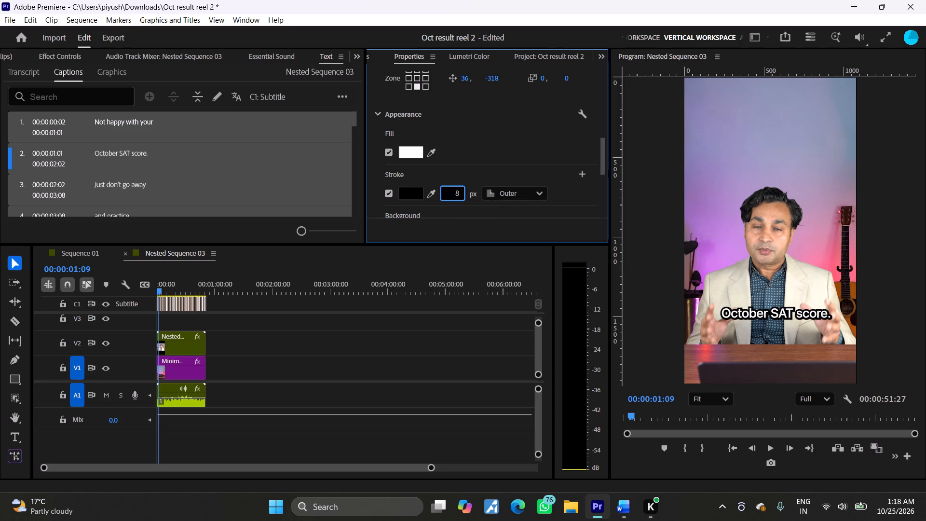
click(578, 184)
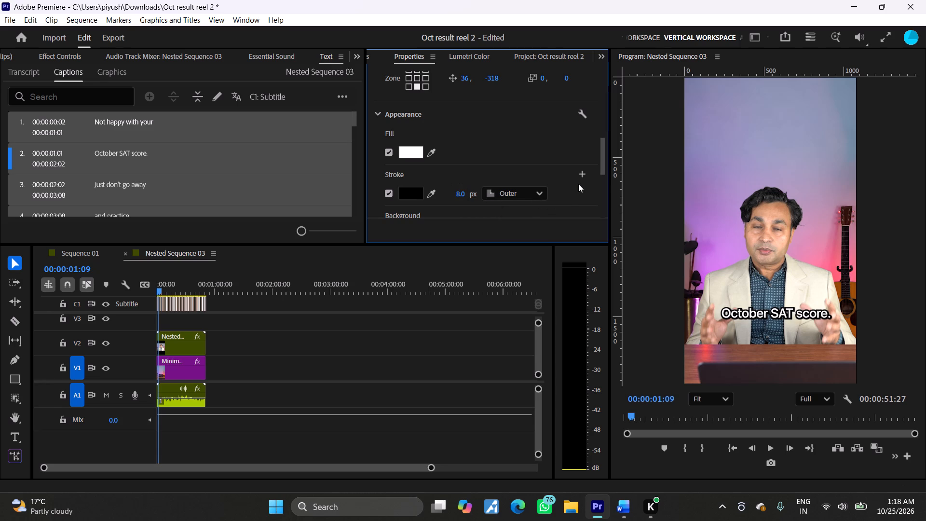
Compare Outer and Center stroke alignment on the captions, settle on Center, and set the stroke width to 14 px.
scroll(540, 198, down, 3)
click(538, 189)
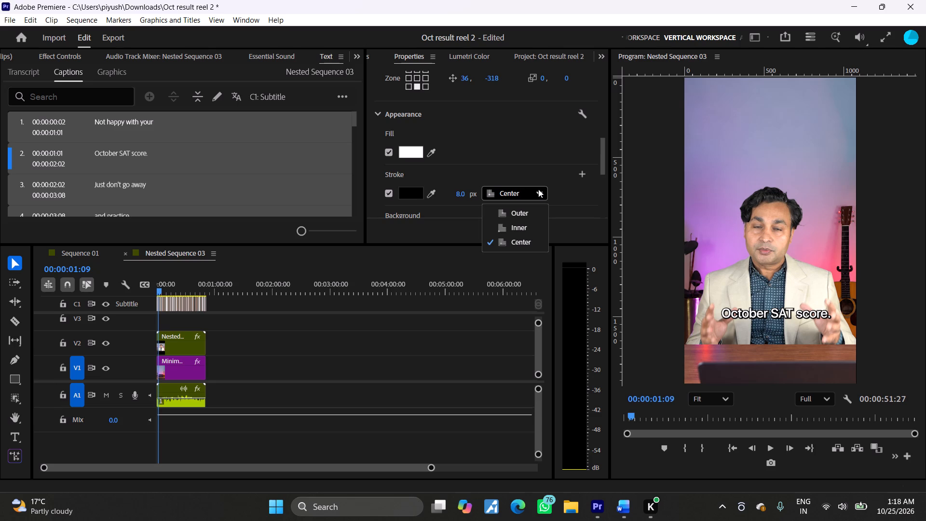
click(568, 194)
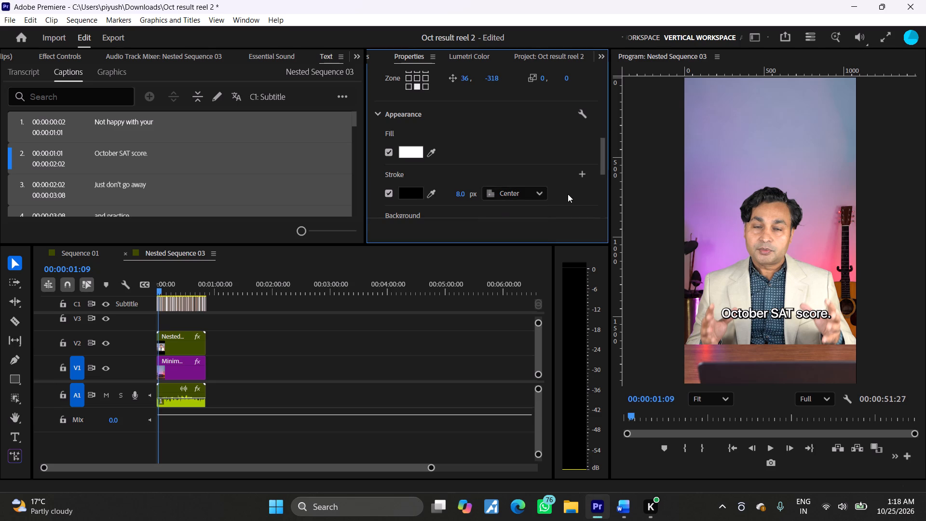
click(533, 194)
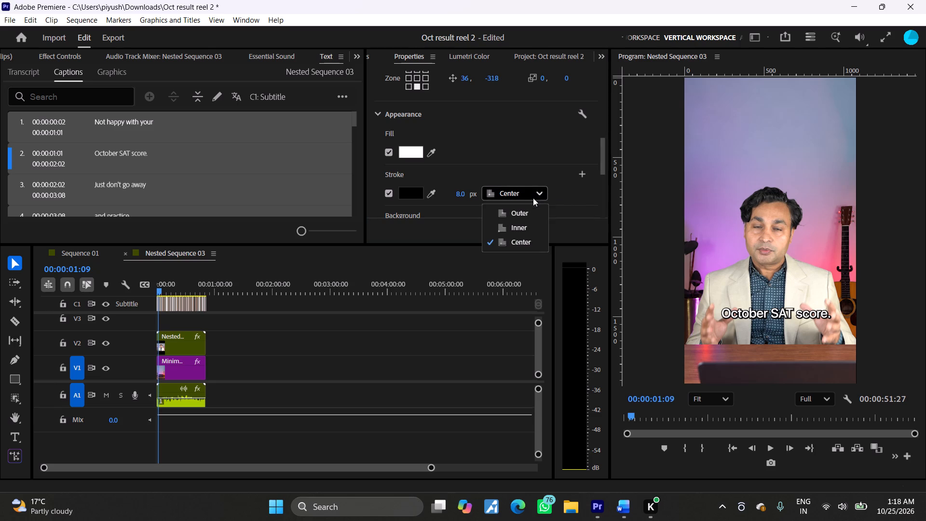
click(530, 210)
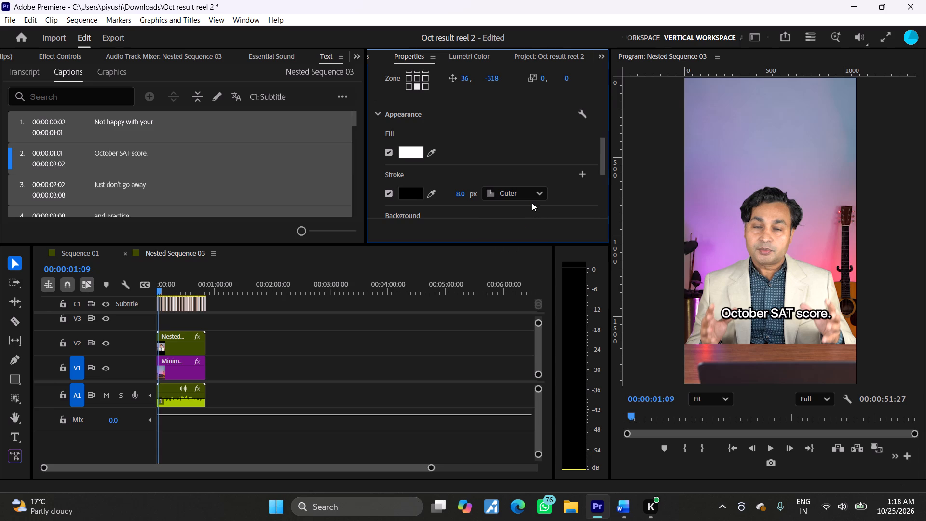
click(533, 197)
click(525, 238)
click(462, 193)
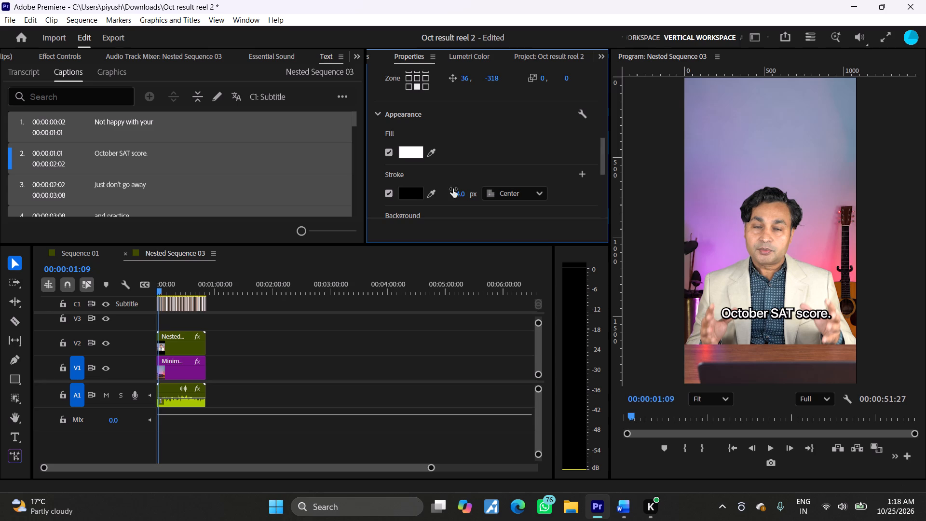
Compare the captions without and with their shadow, leaving it enabled, and play back a short section.
scroll(562, 191, down, 3)
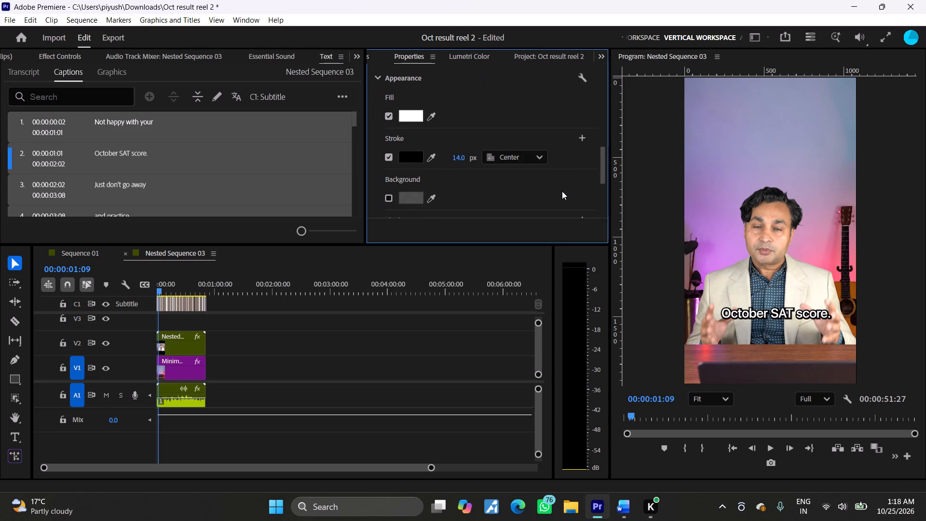
scroll(563, 191, down, 3)
click(390, 200)
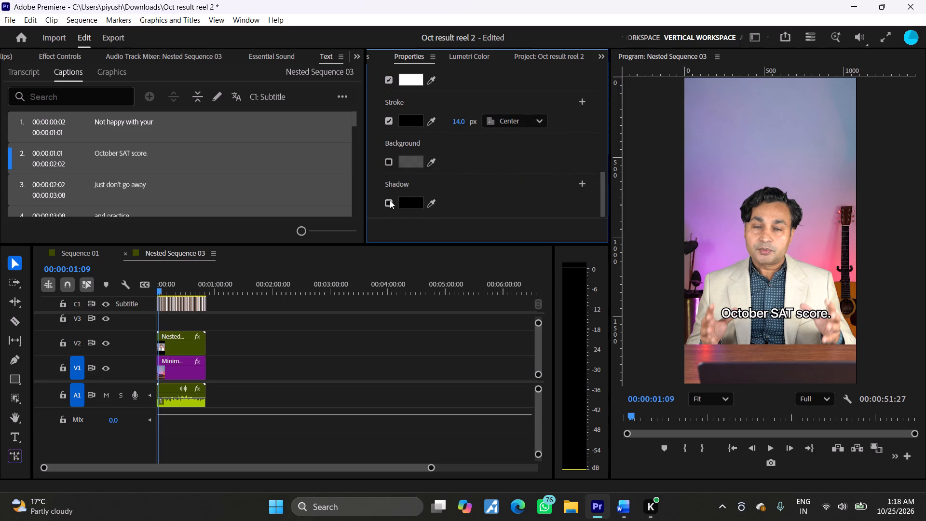
click(390, 200)
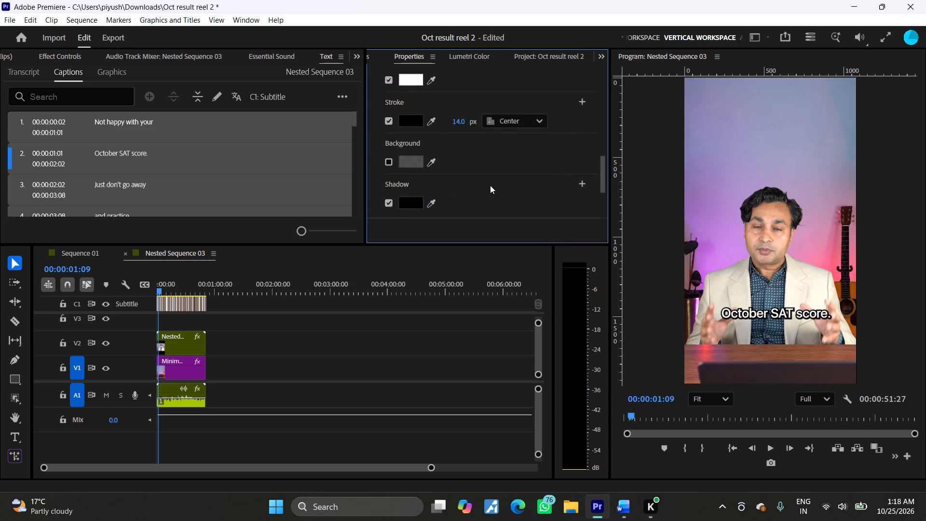
scroll(507, 184, down, 4)
scroll(597, 182, down, 3)
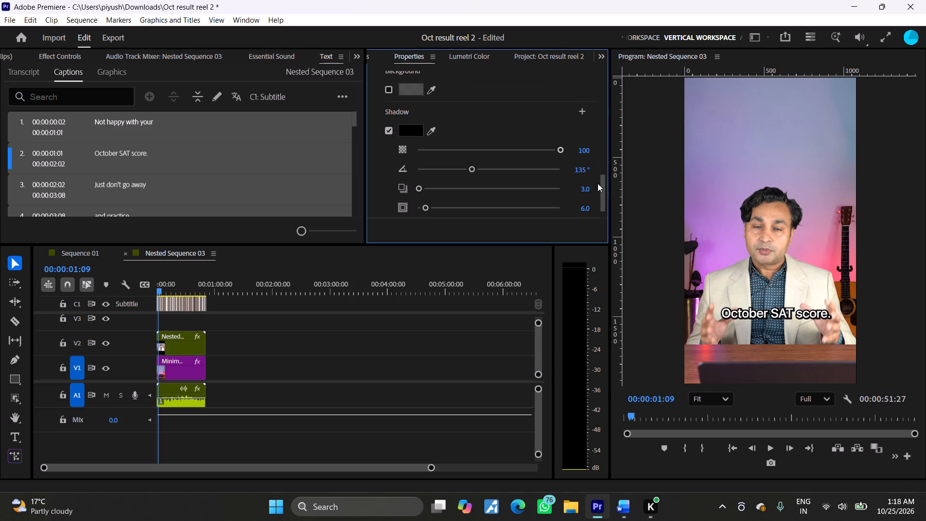
key(space)
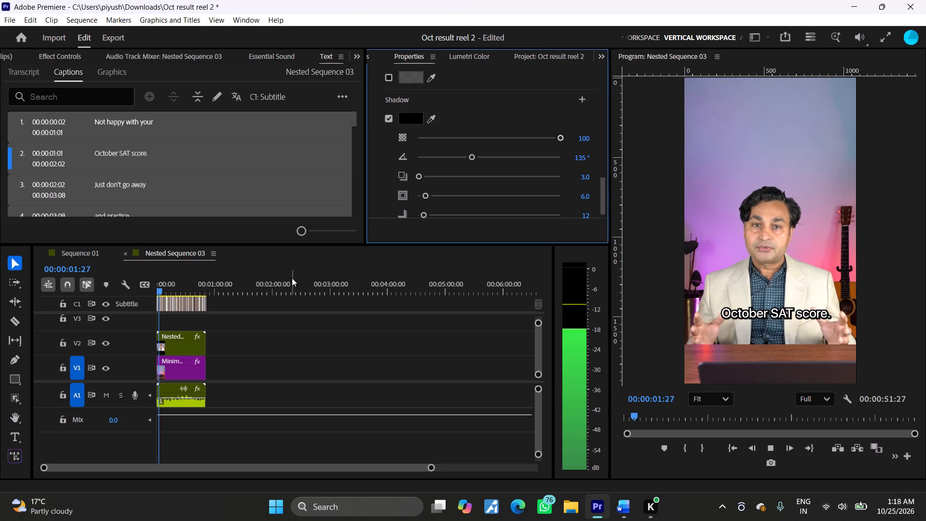
key(space)
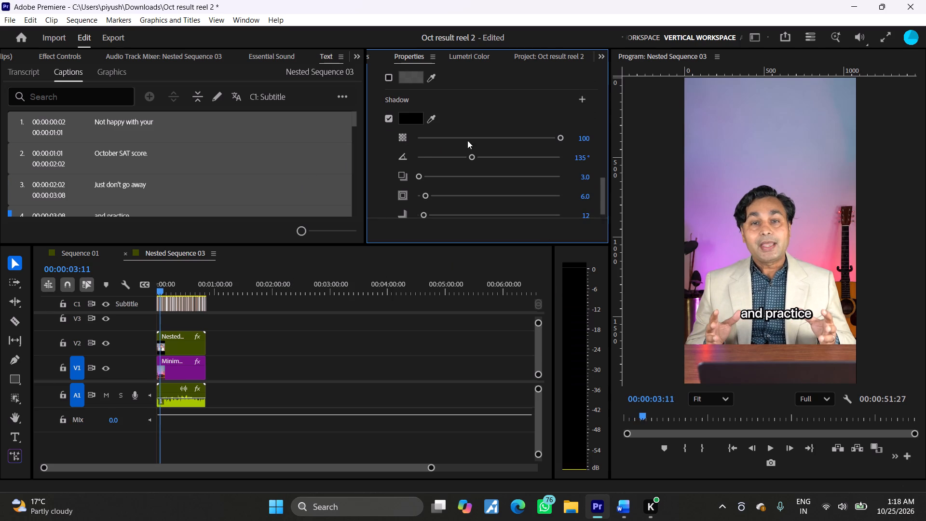
Lower the opacity of the captions' shadow to 71.
scroll(493, 128, up, 6)
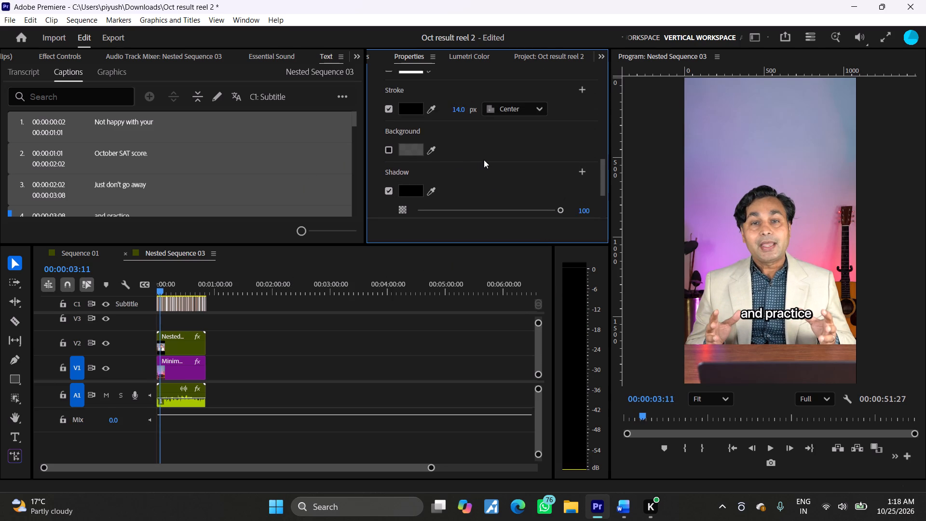
scroll(492, 162, down, 5)
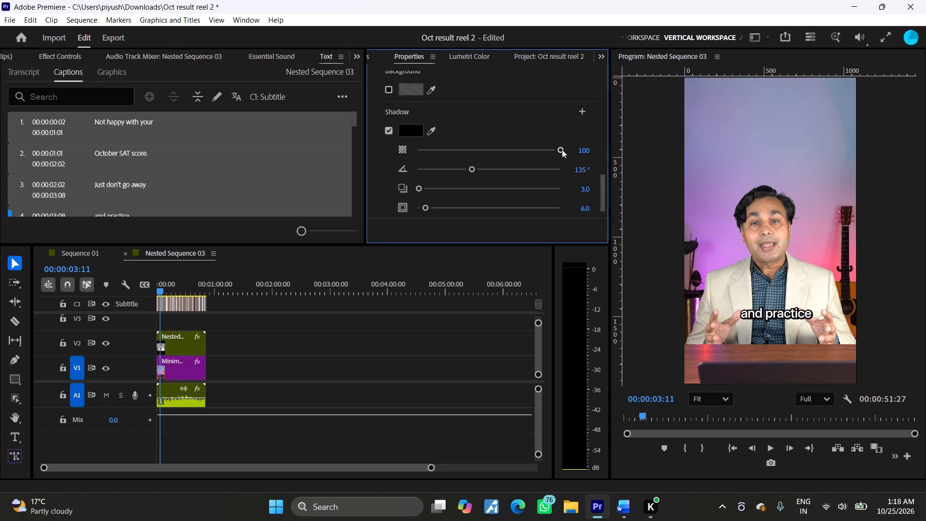
drag(560, 150, 518, 151)
Play back a section of the captioned reel to check the shadow, stopping at about 00:00:13:00.
key(space)
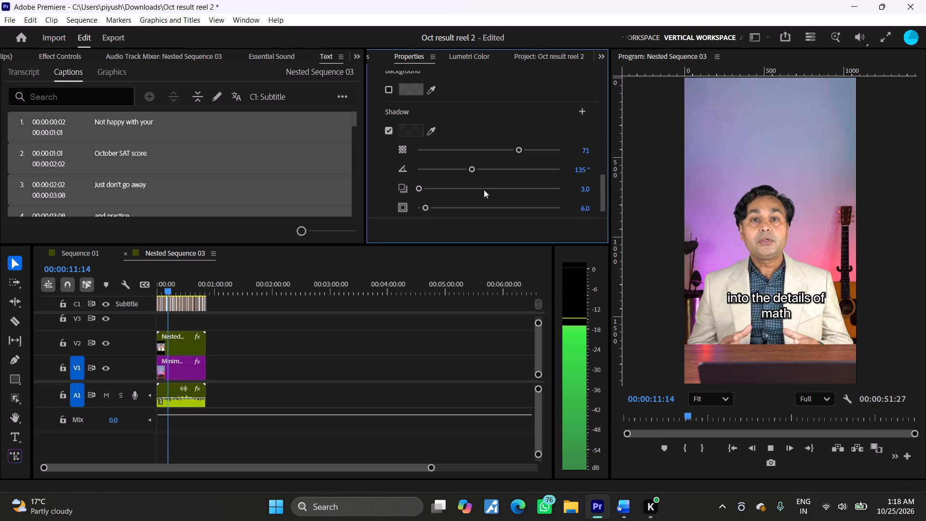
key(space)
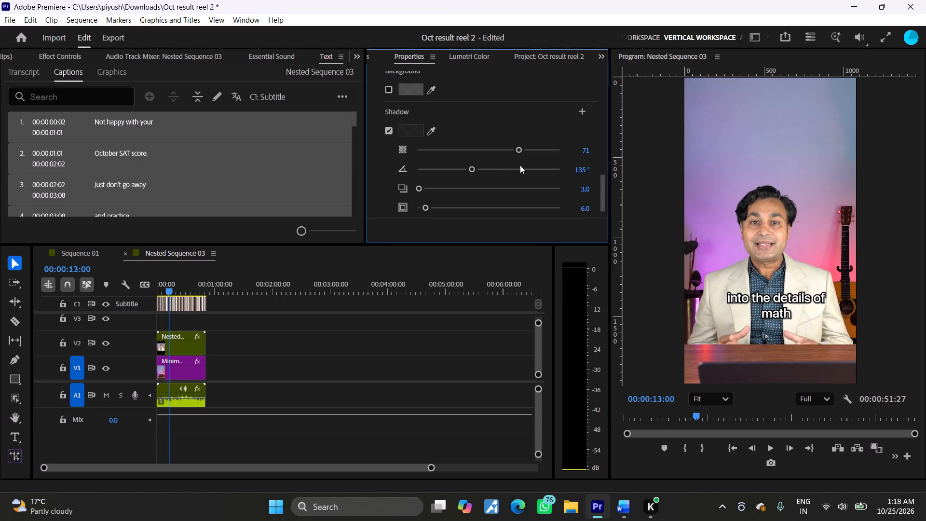
Raise the opacity of the captions' shadow, then turn the shadow off.
scroll(471, 98, up, 4)
drag(520, 196, 559, 196)
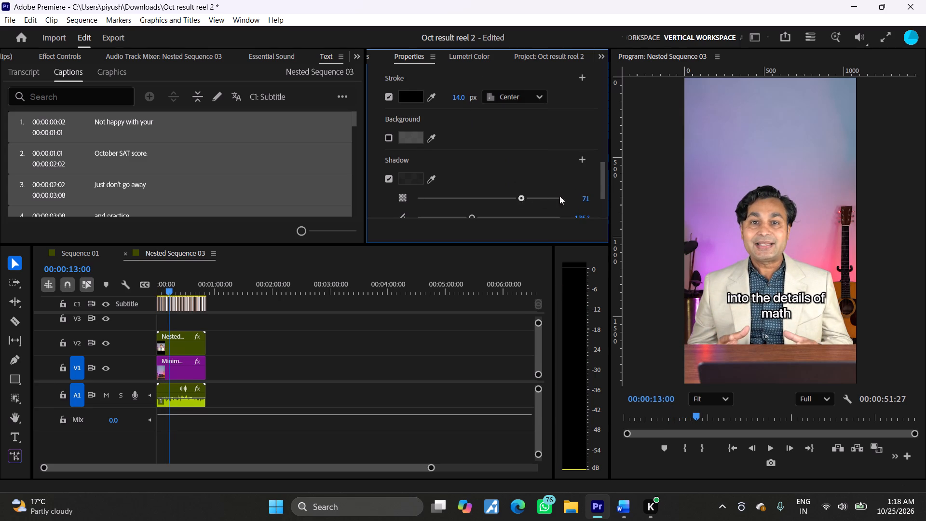
drag(559, 196, 585, 196)
click(392, 180)
Try smaller Center stroke widths on the captions, then switch the stroke to Outer and set its width to 8 px.
scroll(522, 154, up, 3)
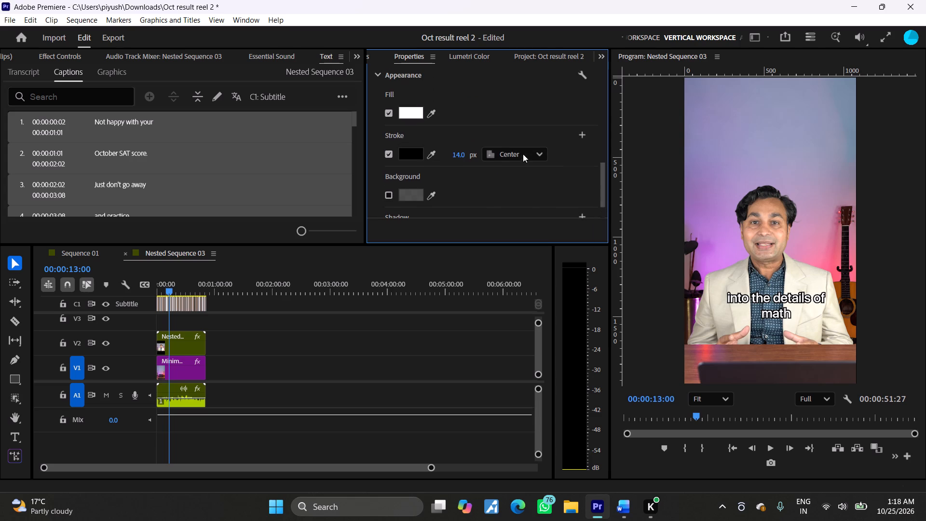
drag(459, 154, 457, 155)
drag(457, 155, 452, 156)
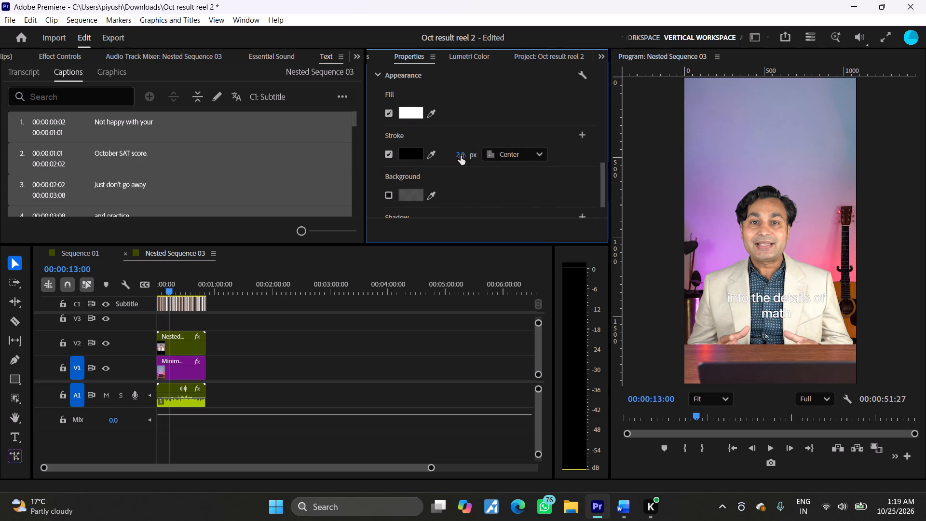
drag(460, 156, 465, 157)
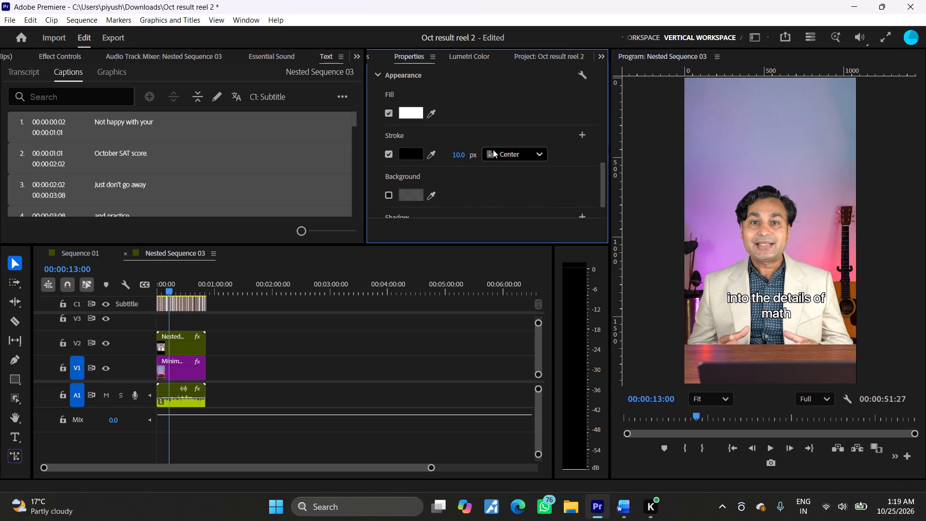
click(536, 153)
click(527, 171)
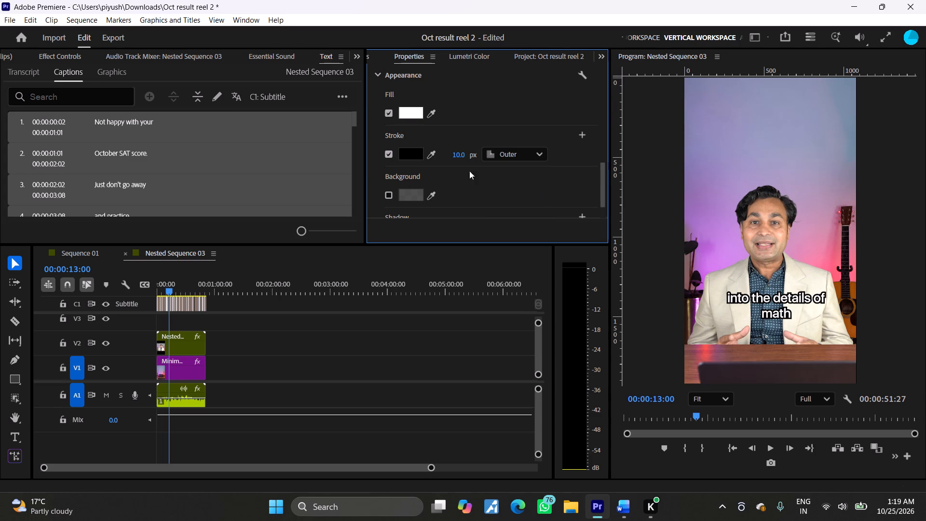
click(459, 156)
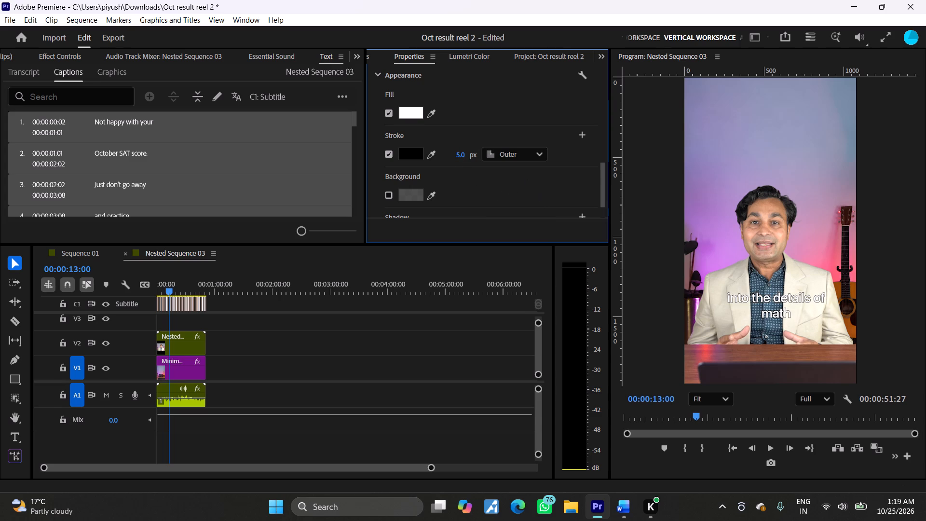
click(496, 174)
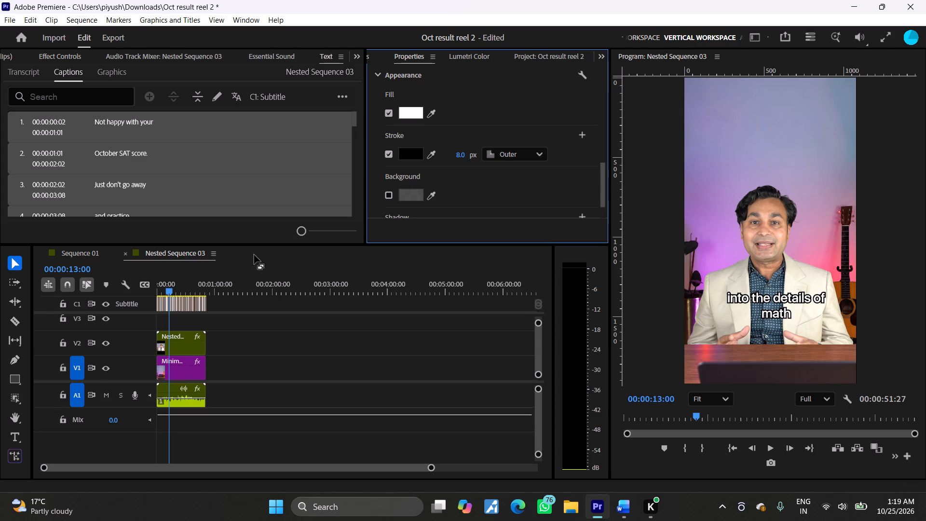
Play from the start to the two-line caption "into the details of math" and reduce only its font size to 79 to fit one line.
drag(168, 289, 157, 288)
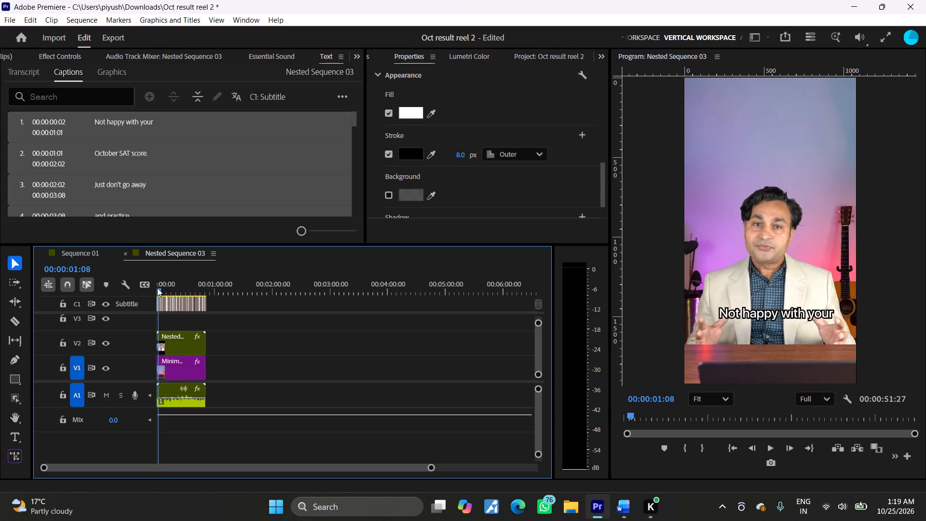
drag(157, 288, 130, 288)
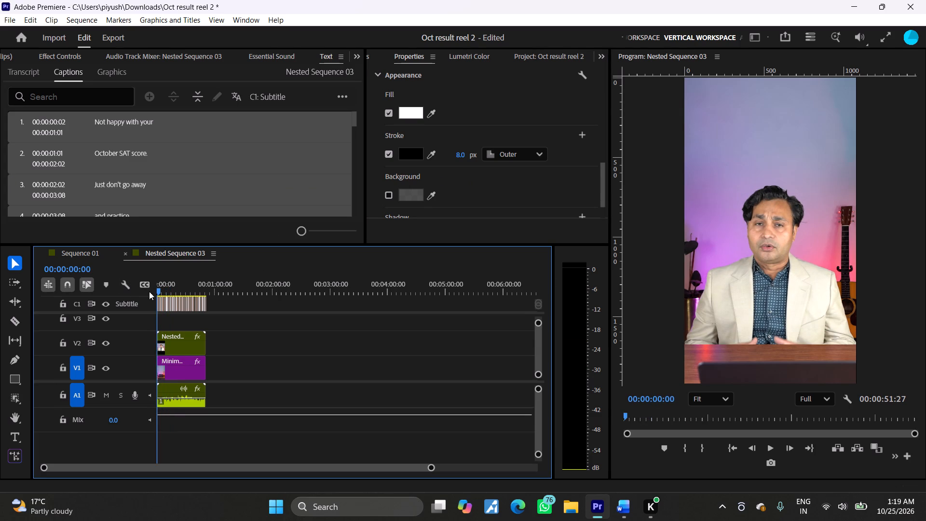
key(space)
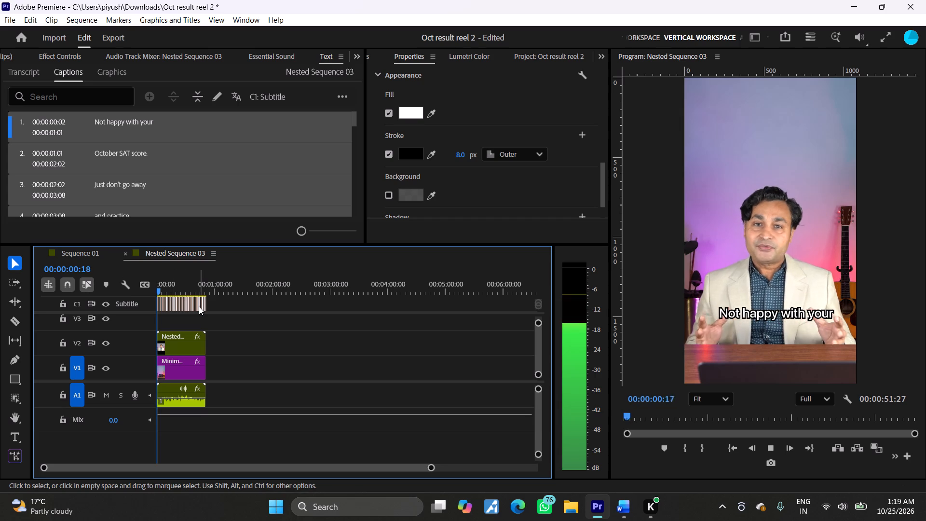
click(245, 327)
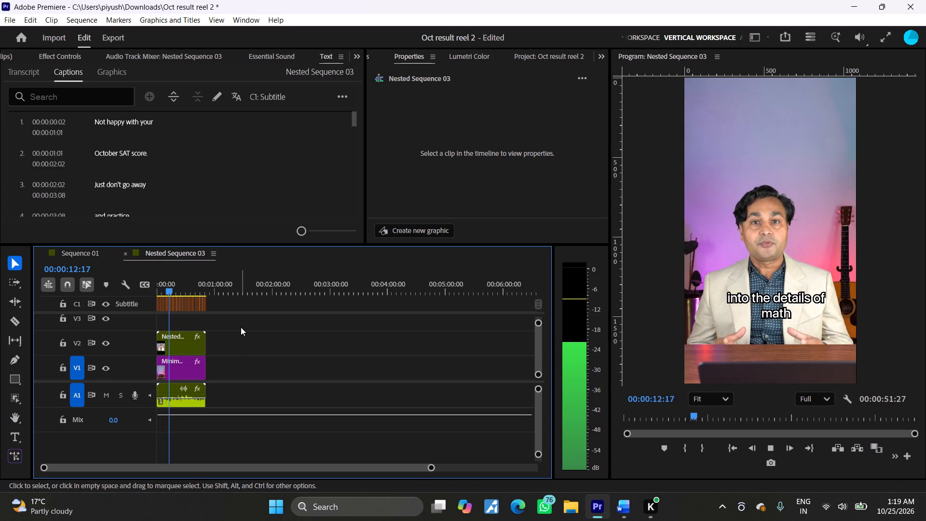
key(space)
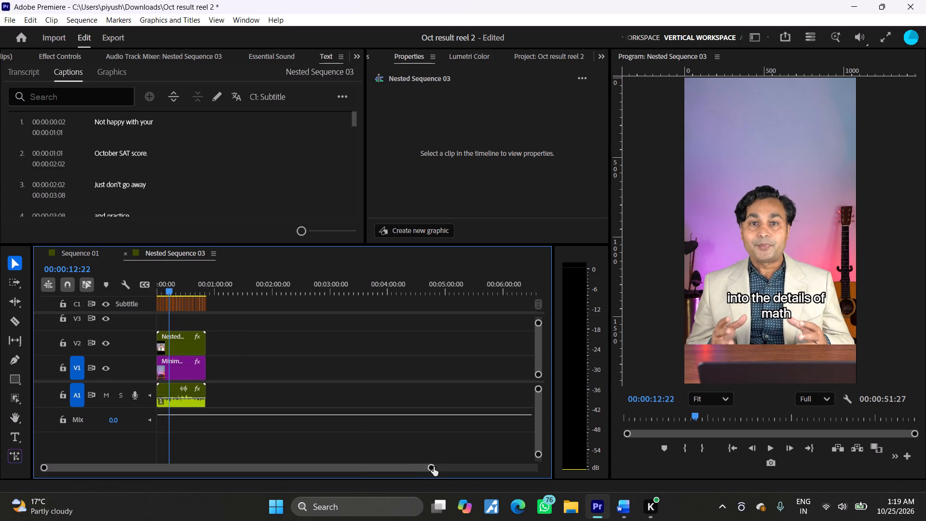
drag(430, 467, 140, 437)
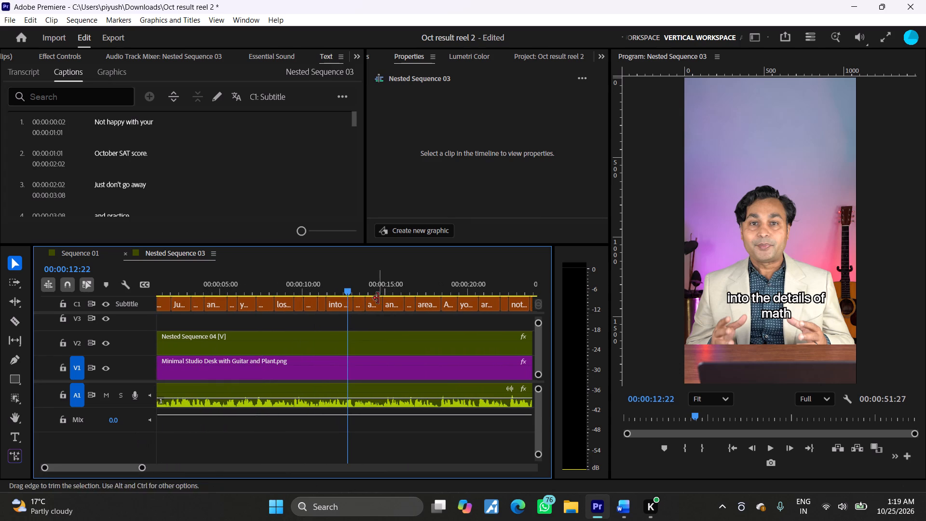
click(333, 306)
drag(142, 468, 144, 468)
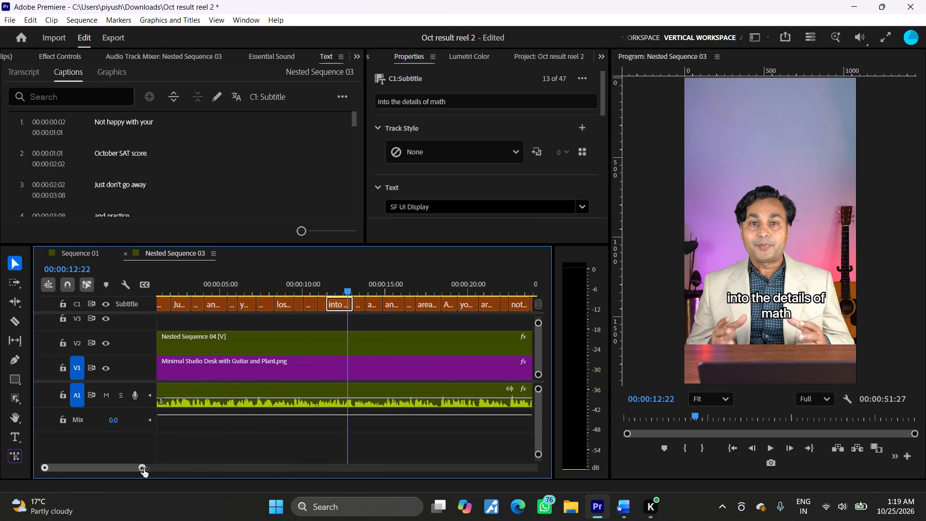
drag(144, 468, 266, 470)
scroll(516, 177, down, 5)
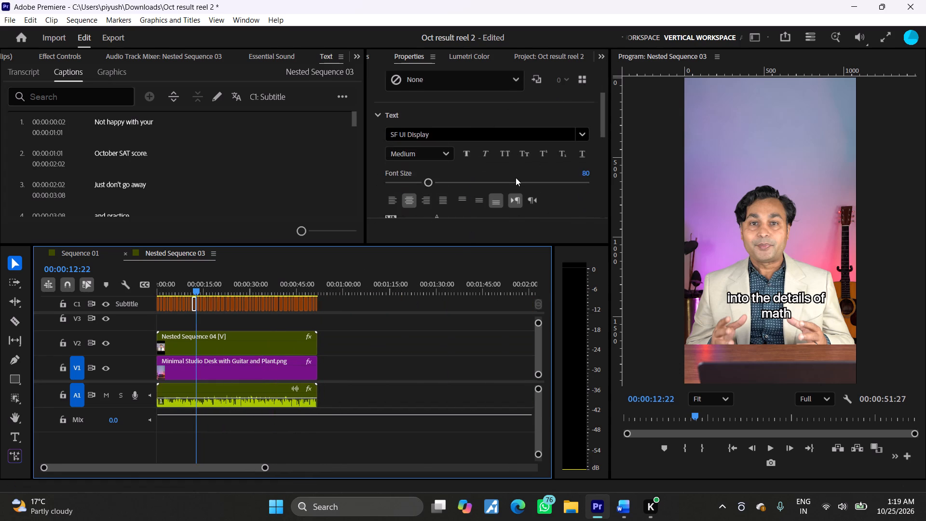
scroll(516, 178, down, 1)
click(431, 185)
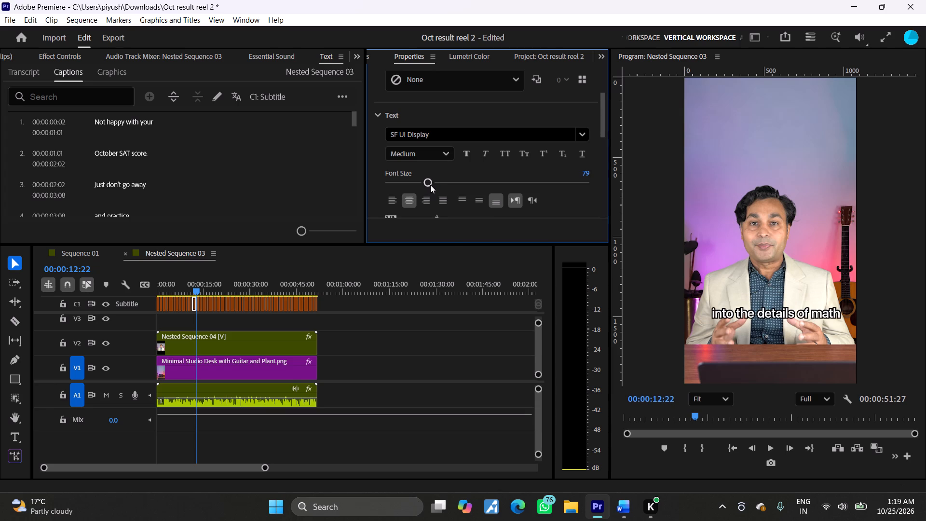
Play on to the caption "around those weakness" and set its font size to 76 so it fits on one line.
key(space)
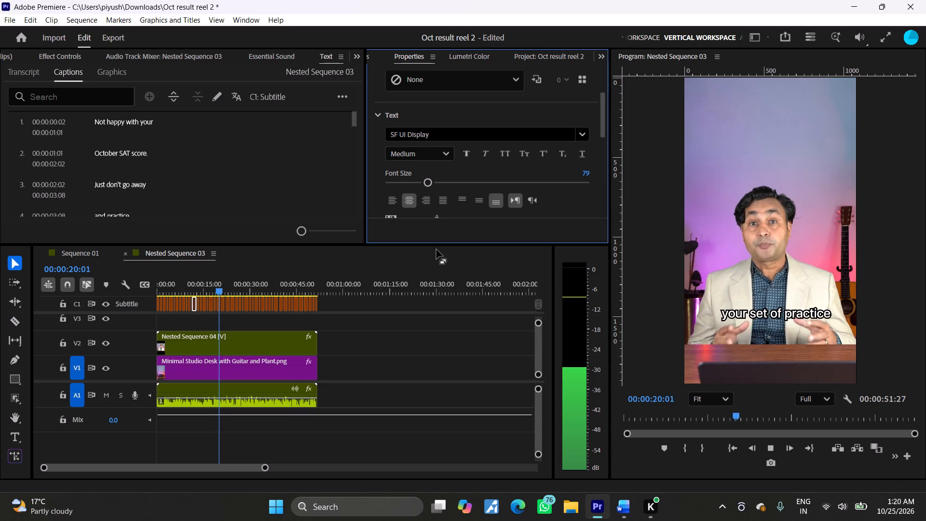
key(space)
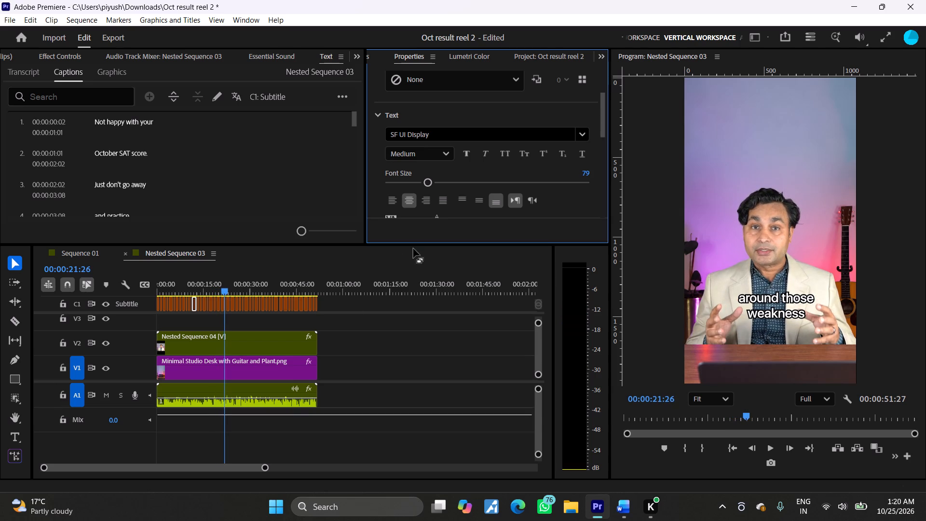
drag(266, 467, 225, 466)
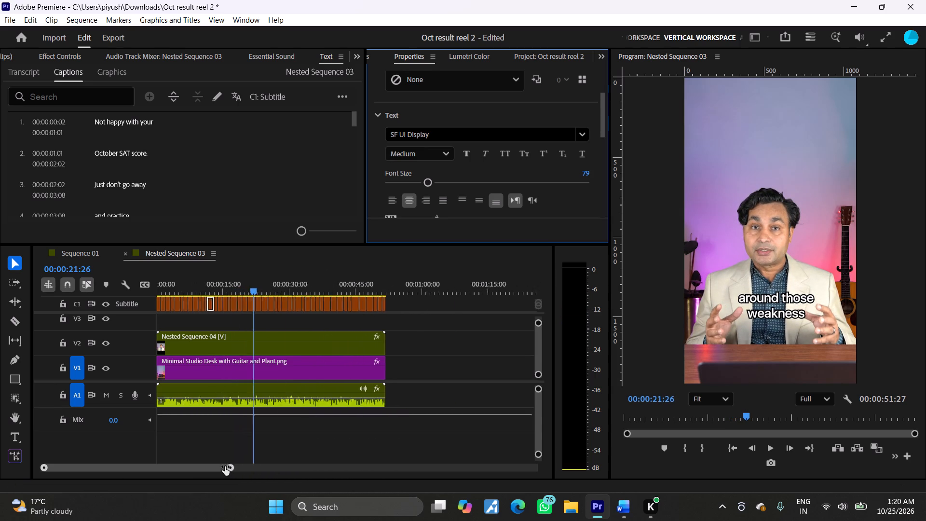
drag(225, 466, 131, 454)
click(340, 305)
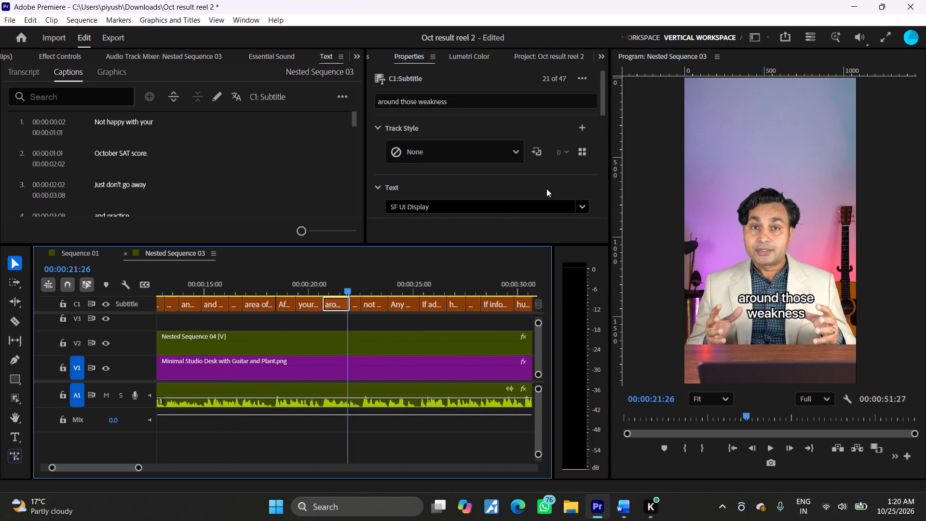
scroll(563, 173, down, 4)
click(430, 206)
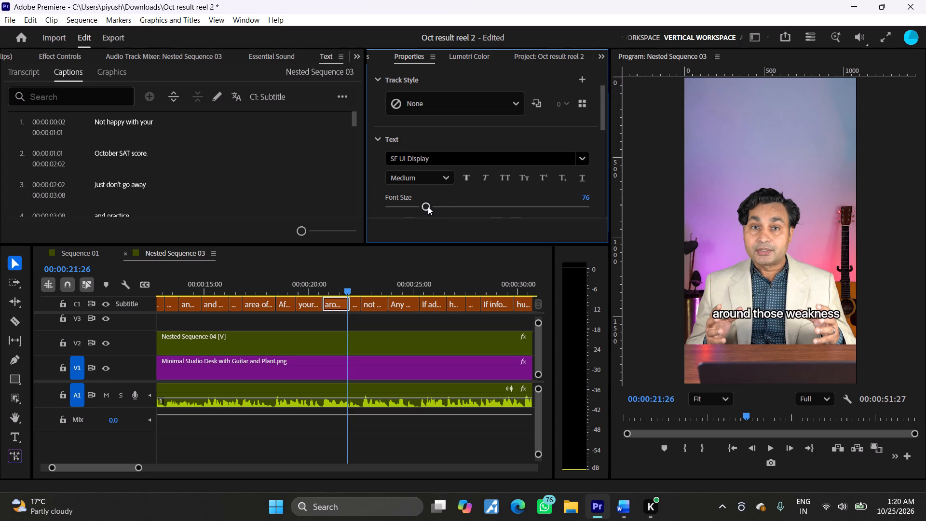
Play on to the caption "If information and ideas" and set its font size to 77 so it fits on one line.
key(space)
key(space)
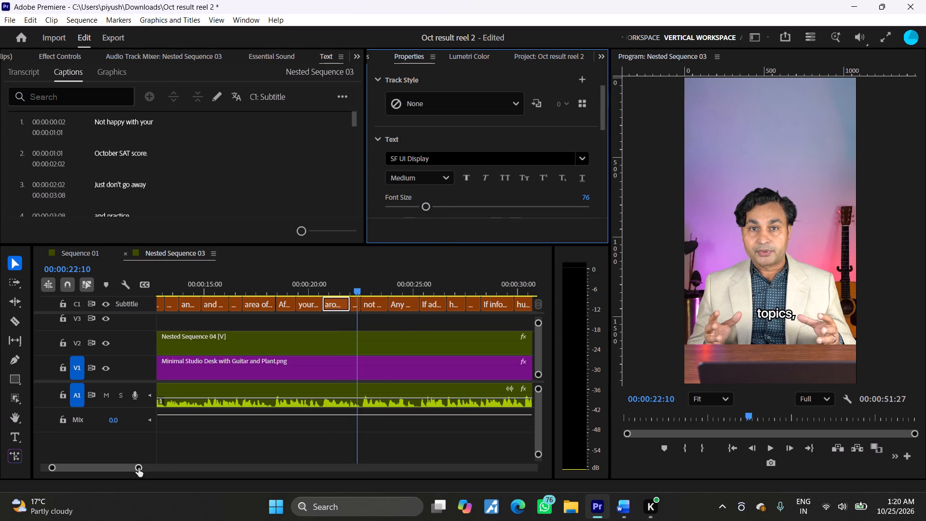
drag(138, 468, 253, 473)
key(space)
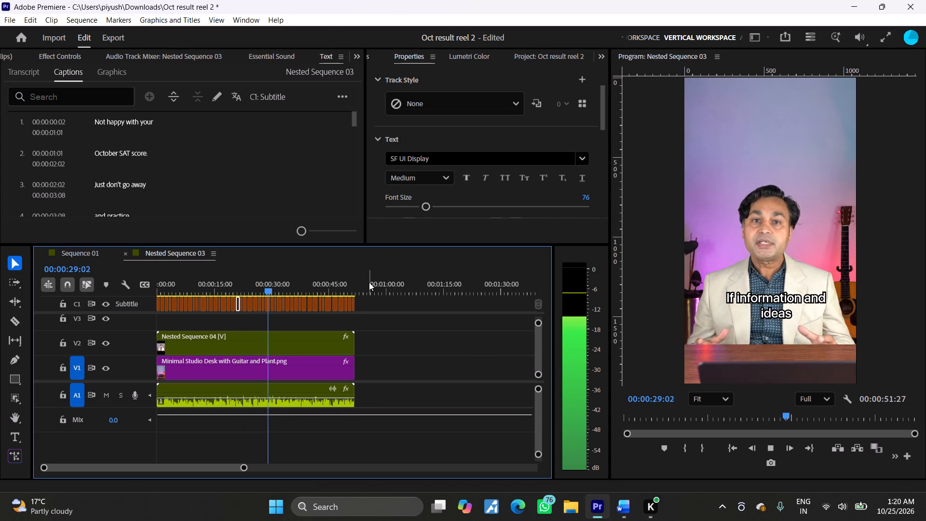
key(space)
drag(241, 466, 205, 467)
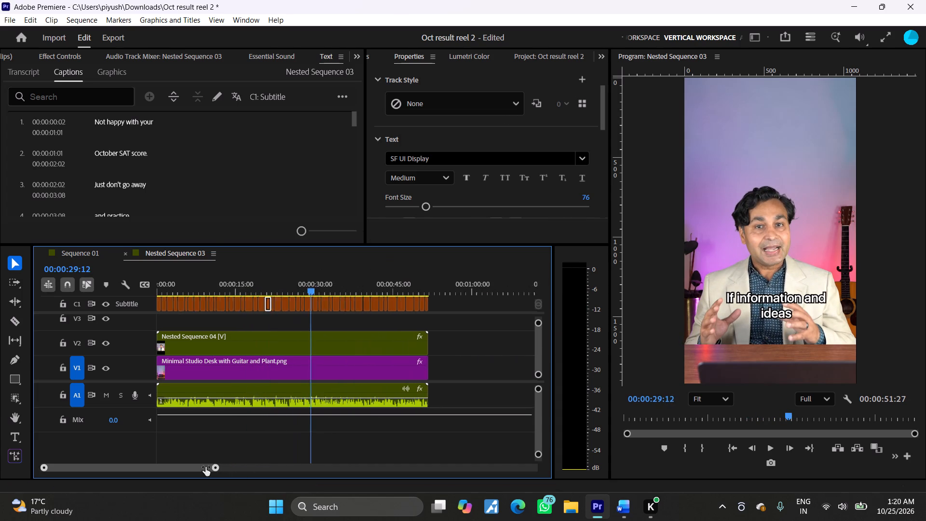
drag(205, 467, 124, 456)
click(340, 301)
scroll(584, 159, down, 3)
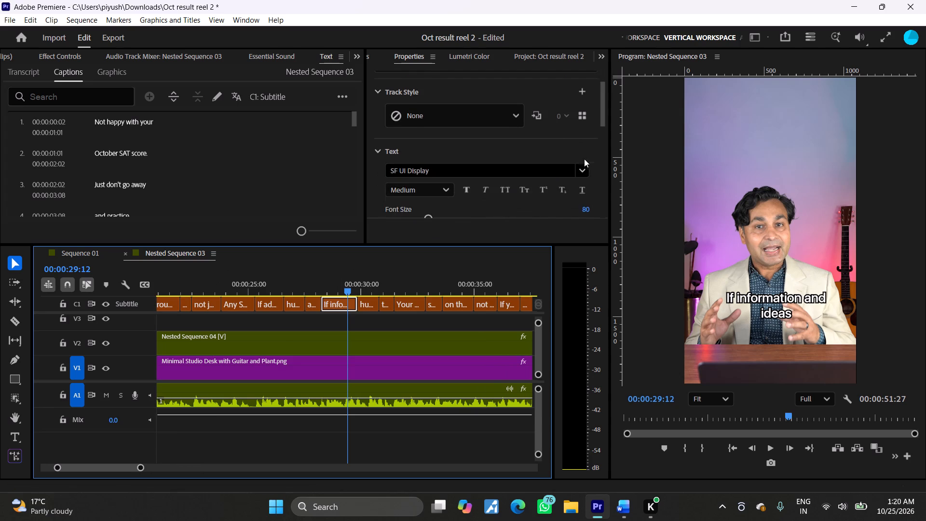
scroll(600, 164, down, 3)
click(431, 183)
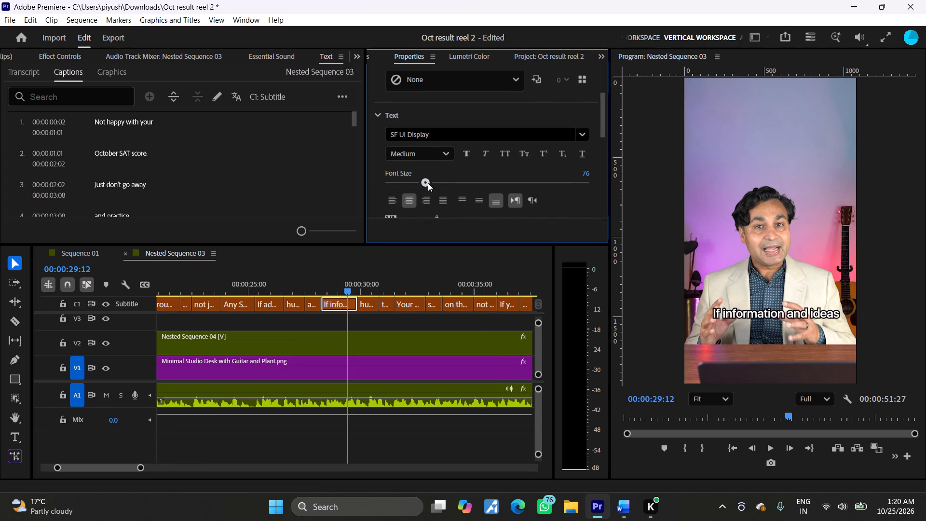
click(428, 183)
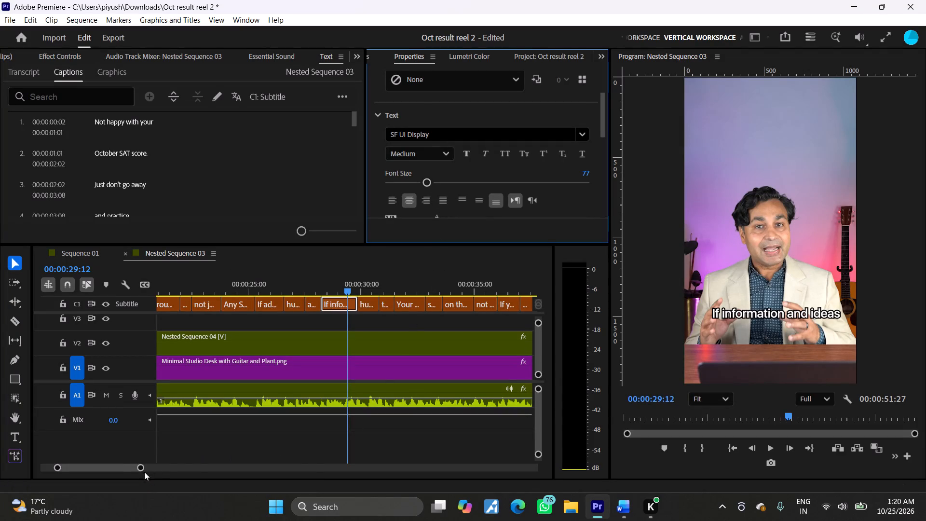
Play on to the caption "on the weakness topic," and reduce its font size to 75.
drag(137, 468, 215, 474)
key(space)
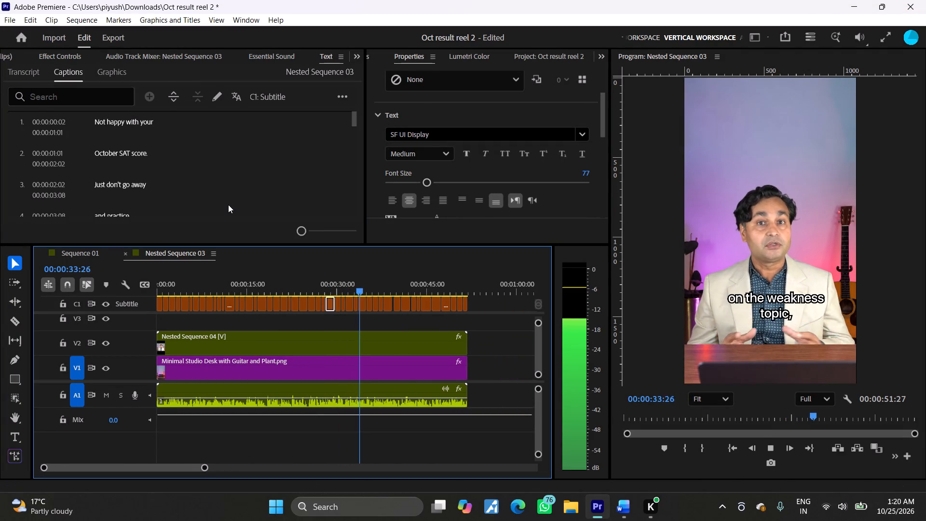
key(space)
click(362, 309)
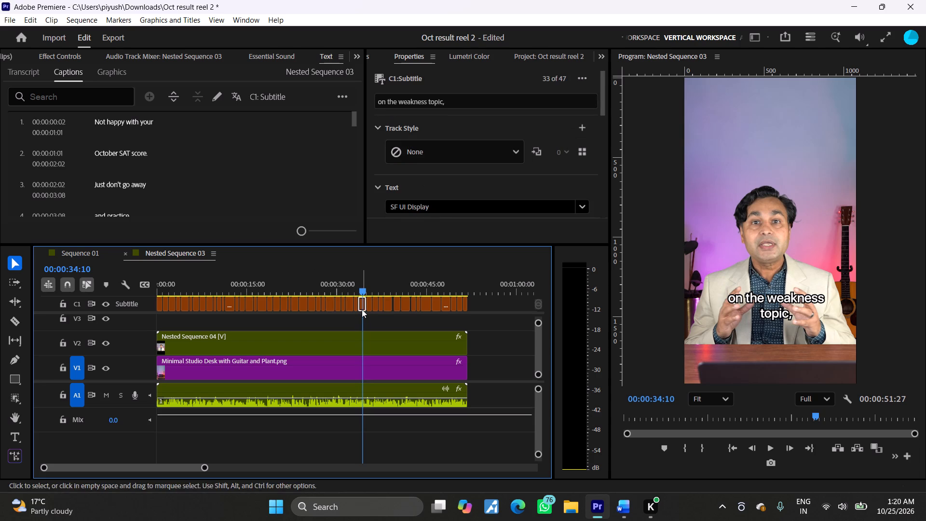
scroll(508, 188, down, 4)
click(428, 208)
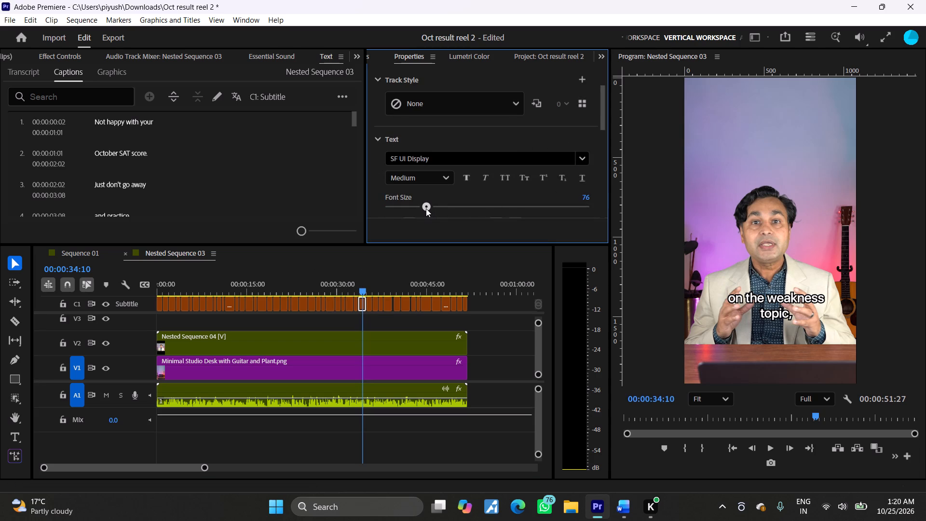
Play on to the two-line caption "or you can create a sad" and set its font size to 77 so it fits on one line.
key(space)
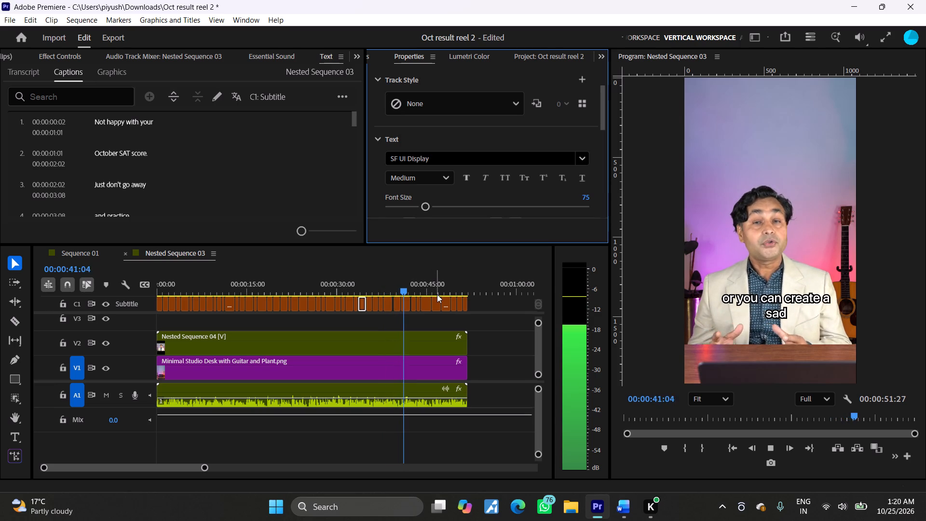
key(space)
click(405, 309)
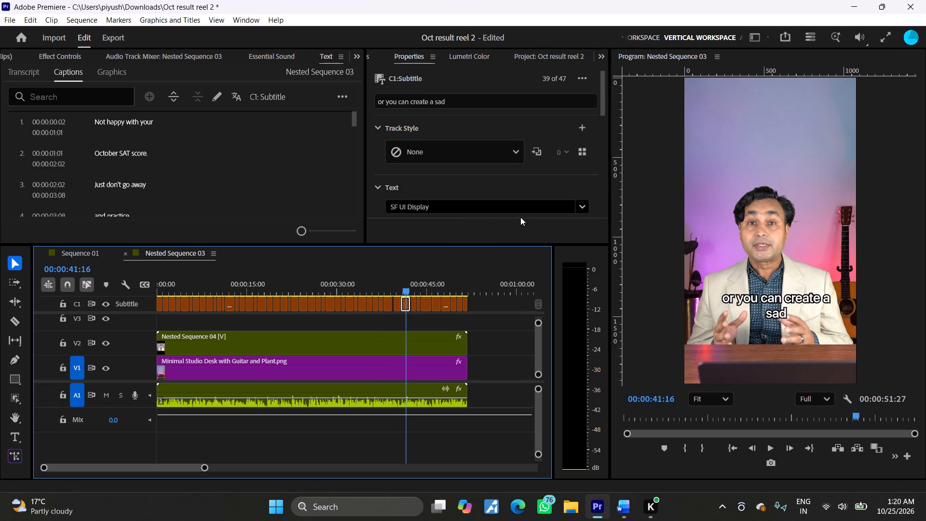
scroll(520, 217, down, 4)
click(430, 206)
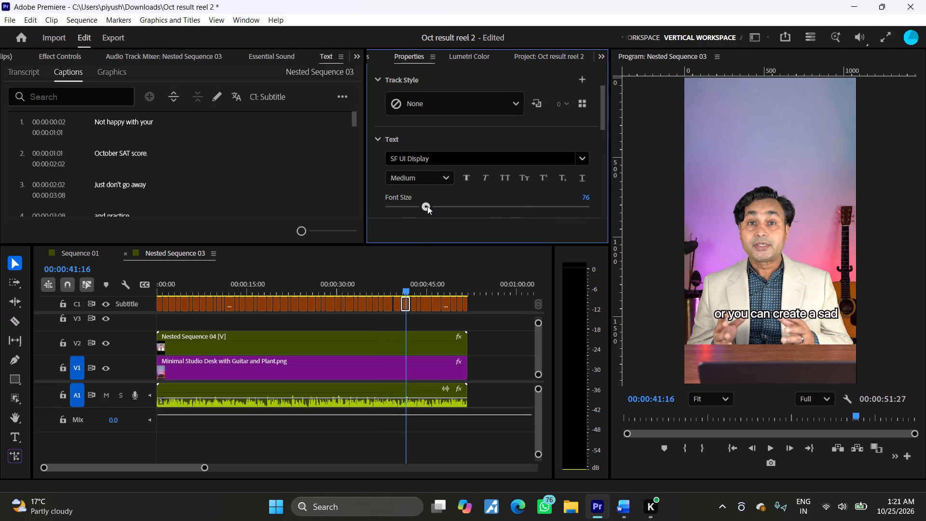
click(427, 207)
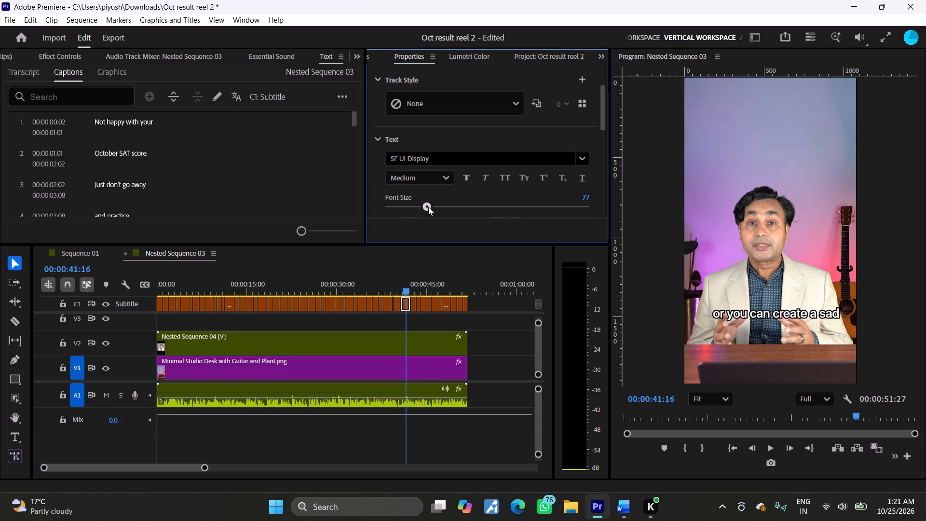
Play on to the caption "Your October SAT score" and reduce its font size to 76 so it fits on one line.
key(space)
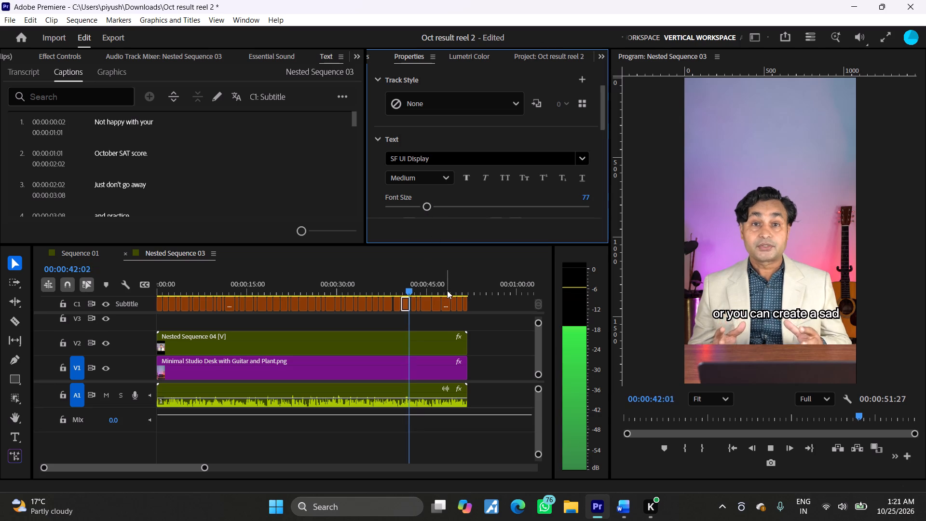
key(space)
key(space)
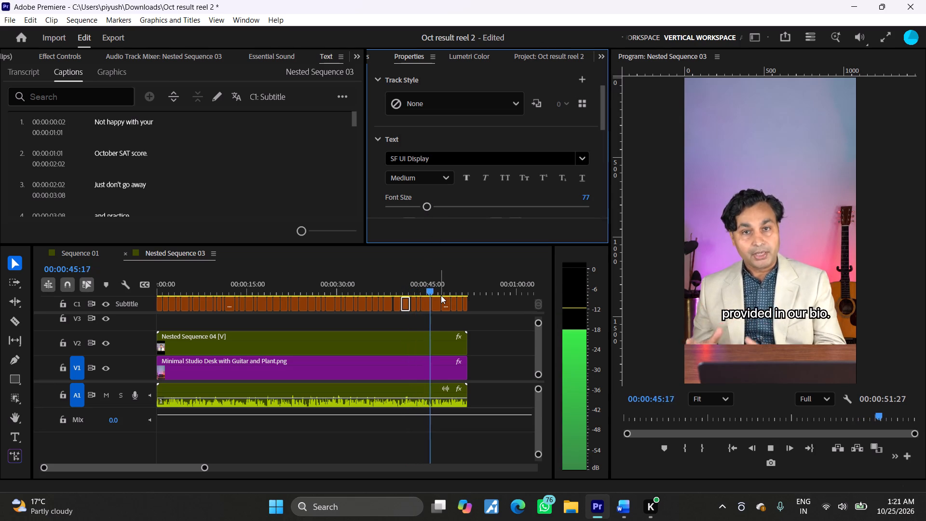
key(space)
click(435, 304)
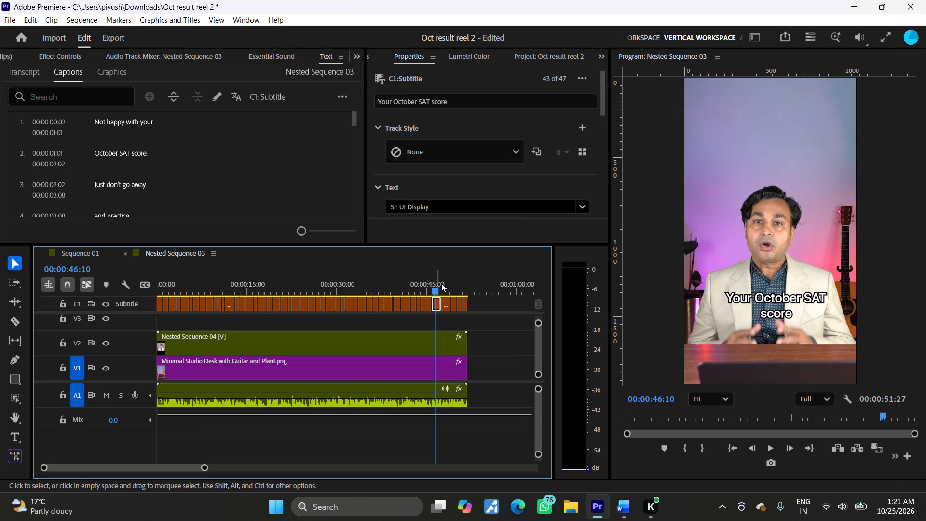
scroll(518, 175, down, 5)
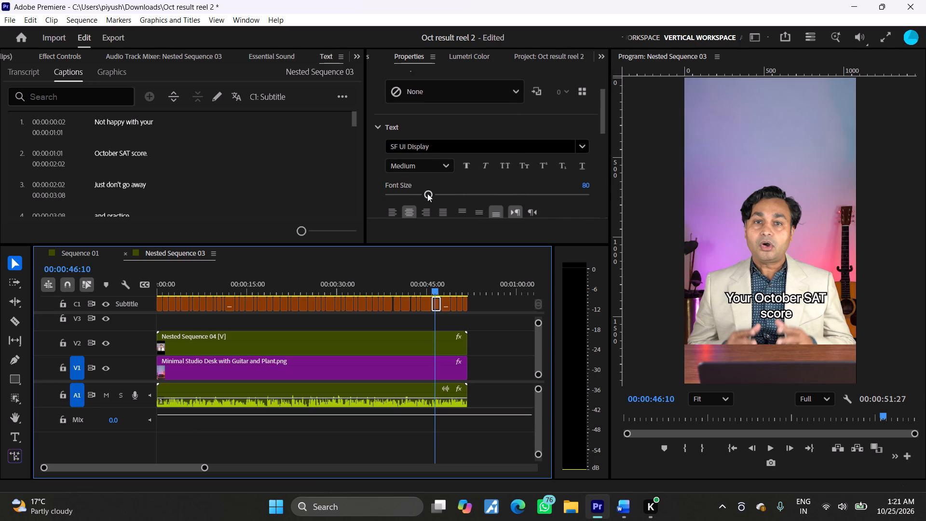
click(427, 193)
Play the remaining captions through to the end of the sequence to check for wrapped lines.
key(space)
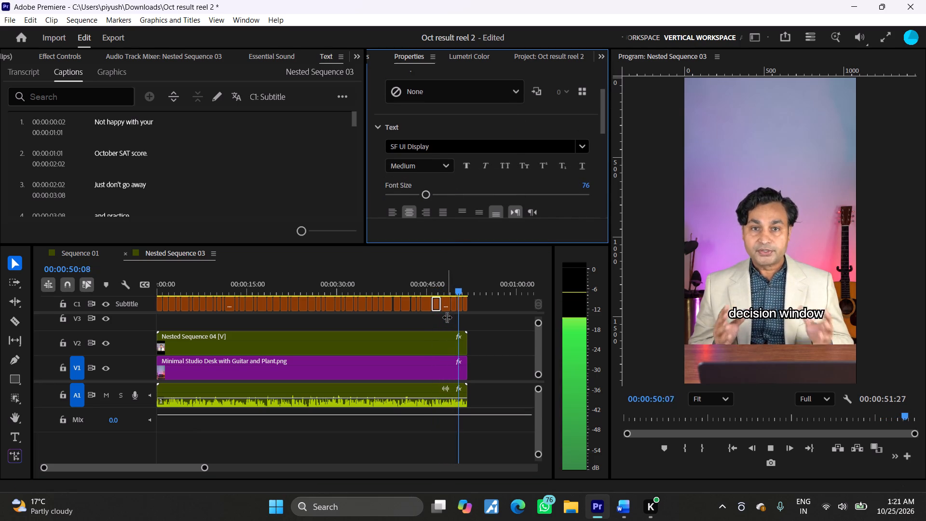
key(space)
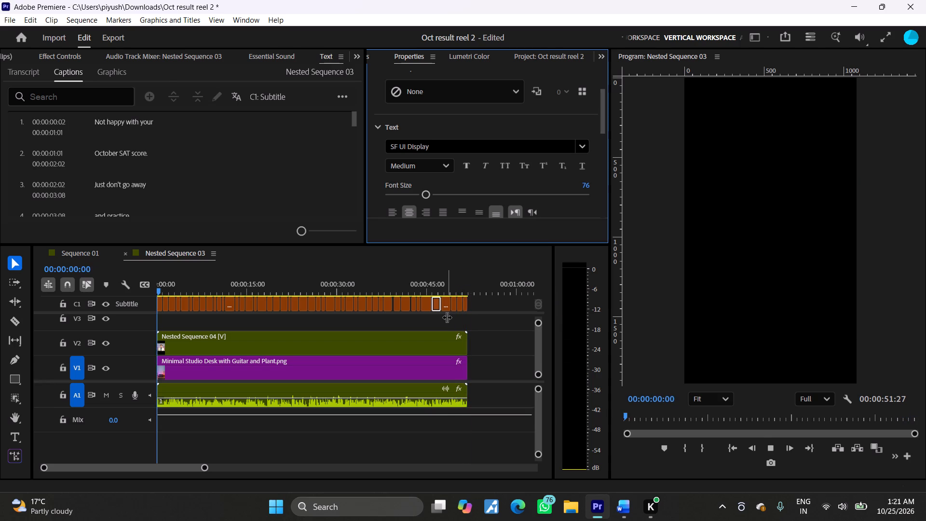
key(space)
key(space)
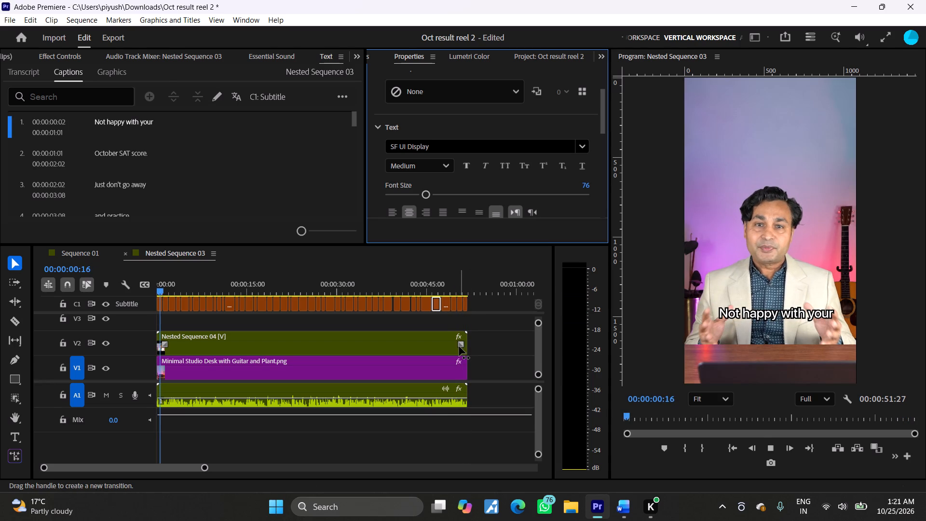
key(space)
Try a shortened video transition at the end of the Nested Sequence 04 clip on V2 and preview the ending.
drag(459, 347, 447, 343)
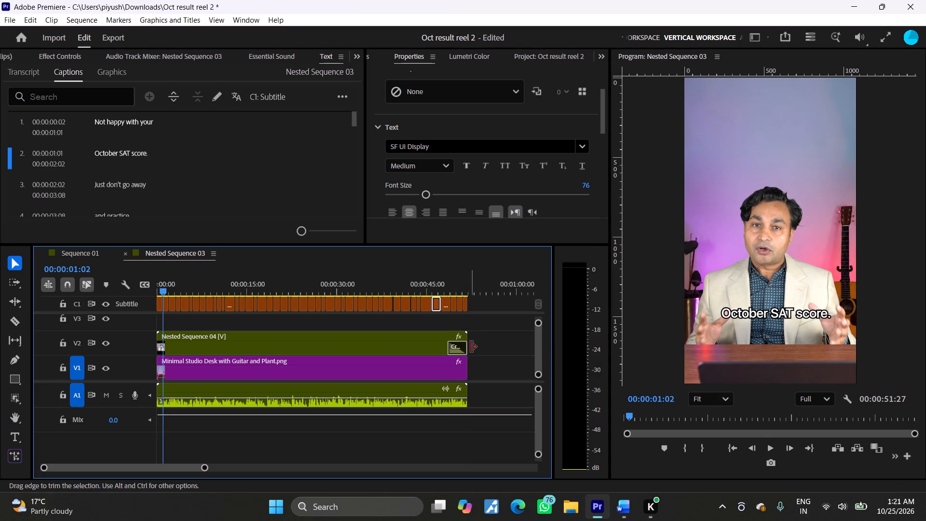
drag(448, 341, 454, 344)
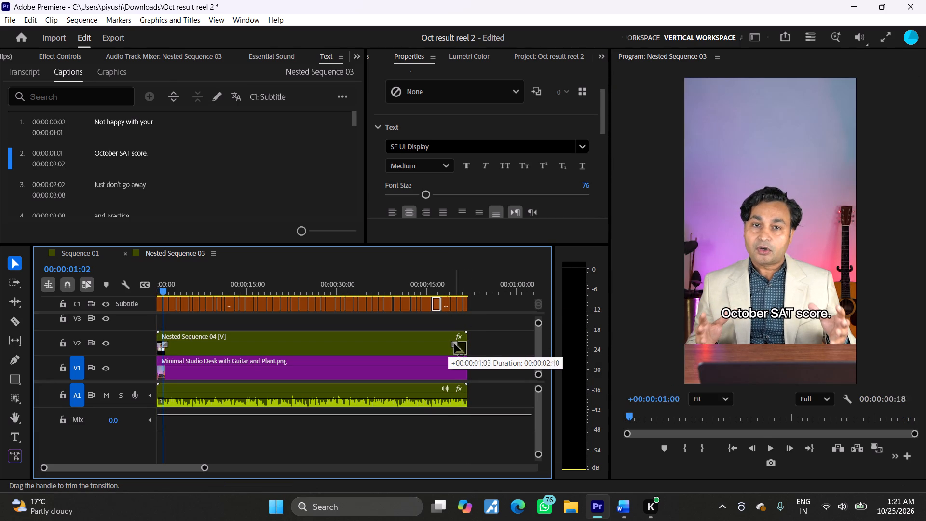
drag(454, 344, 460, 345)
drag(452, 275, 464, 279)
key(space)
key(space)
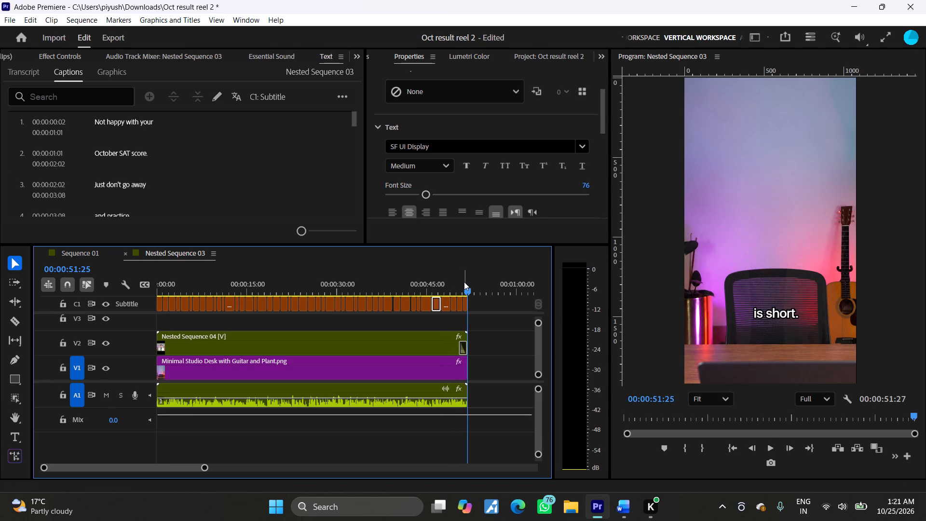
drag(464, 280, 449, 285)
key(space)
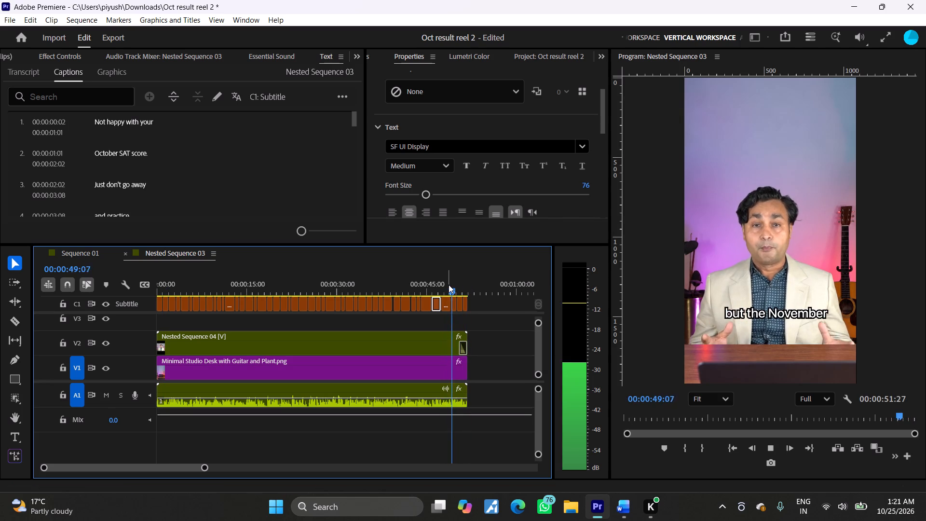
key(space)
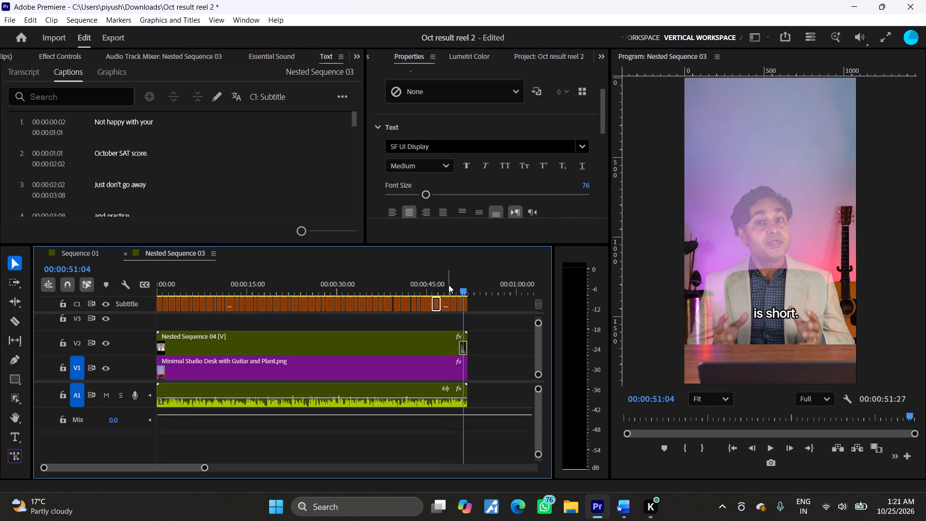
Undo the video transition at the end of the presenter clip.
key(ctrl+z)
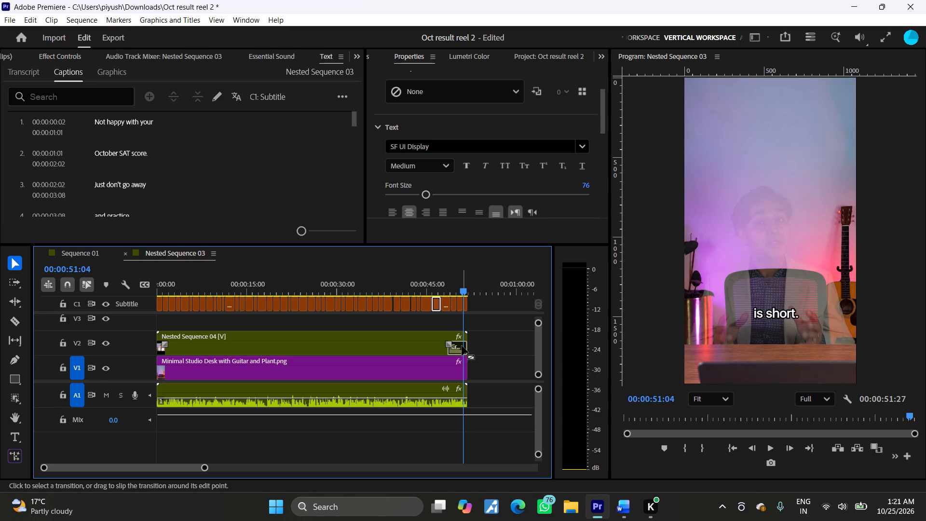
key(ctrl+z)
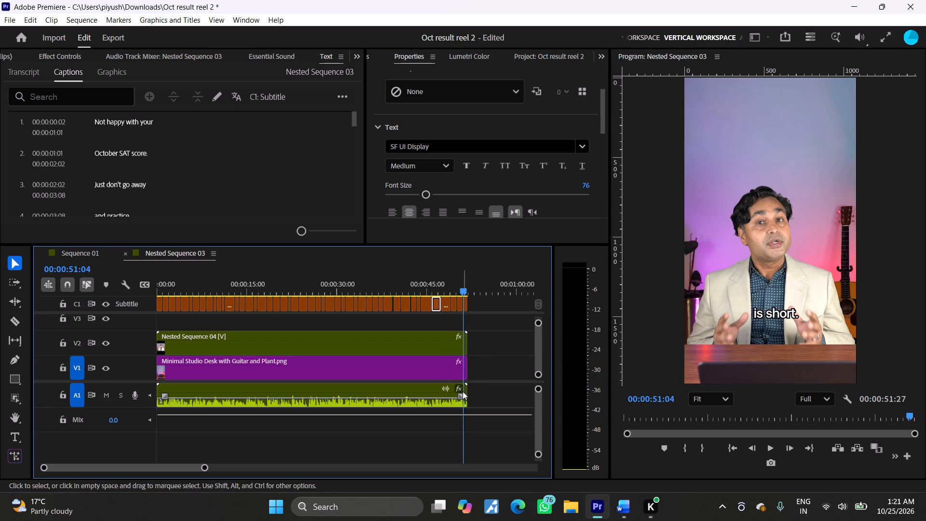
Add a short audio fade at the end of the A1 clip, preview the ending, and shorten the fade.
drag(461, 398, 456, 395)
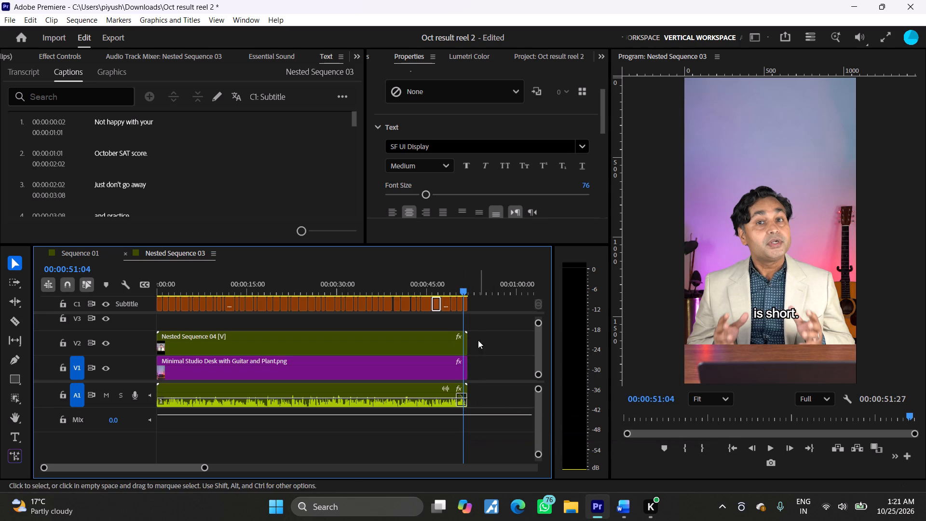
drag(463, 286, 446, 287)
key(space)
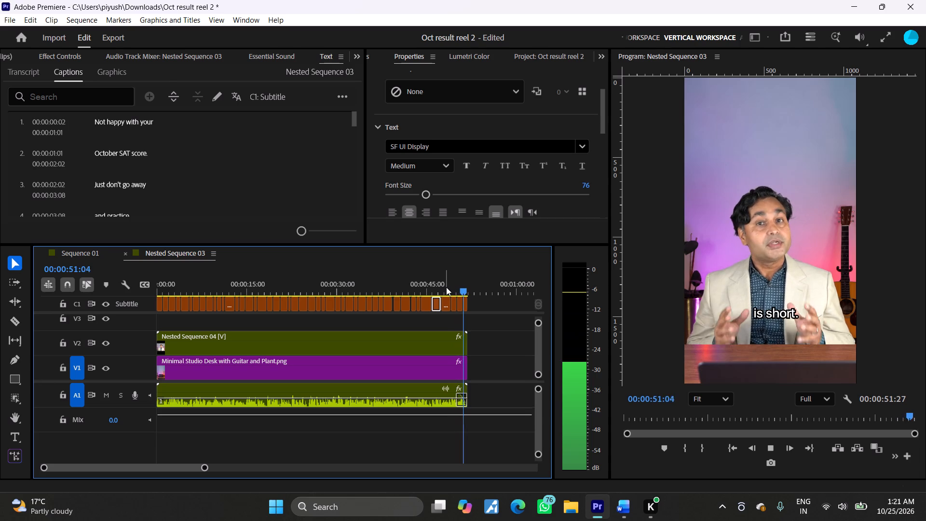
key(space)
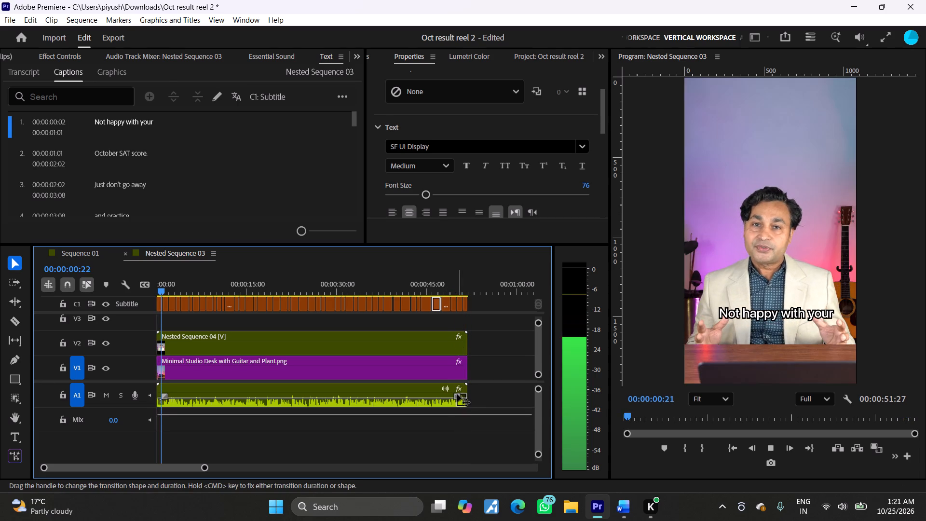
key(space)
click(456, 395)
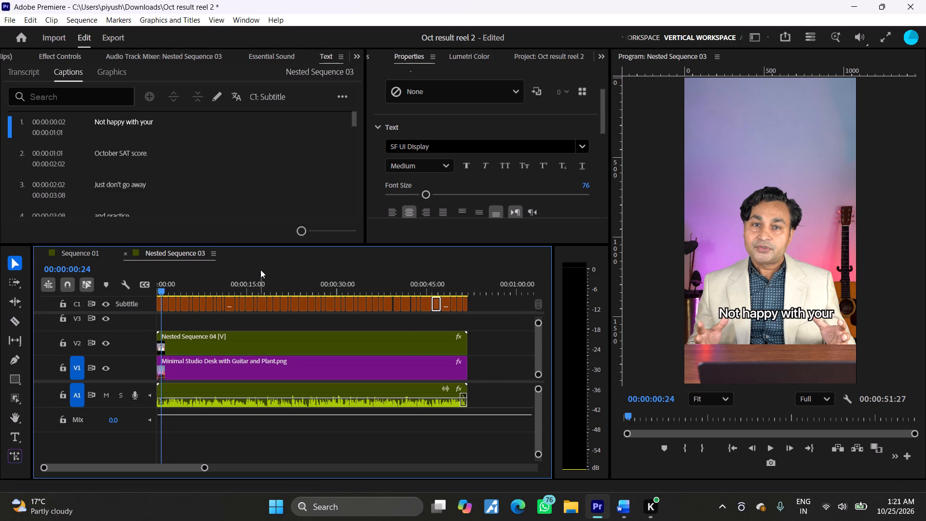
Play the opening, then apply Lumetri's automatic Basic Correction to the Nested Sequence 04 presenter clip.
drag(160, 289, 140, 290)
key(space)
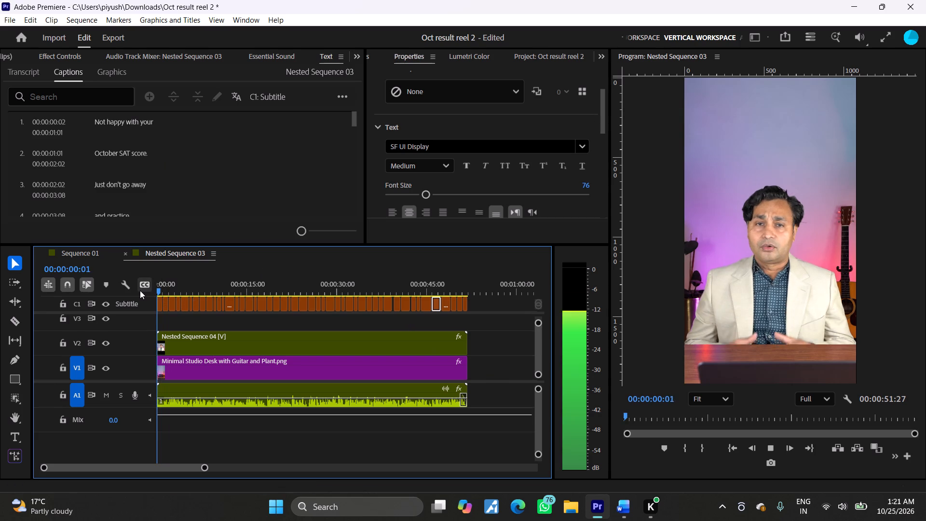
key(space)
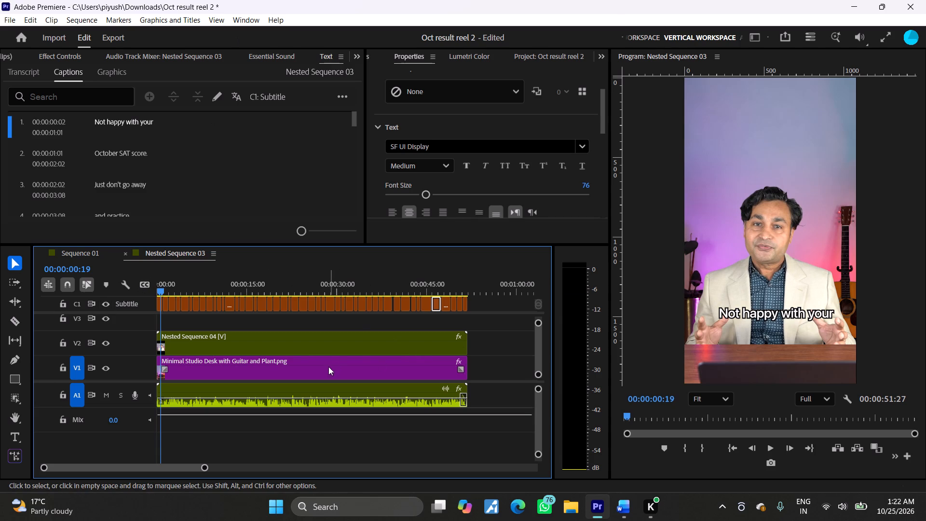
click(304, 347)
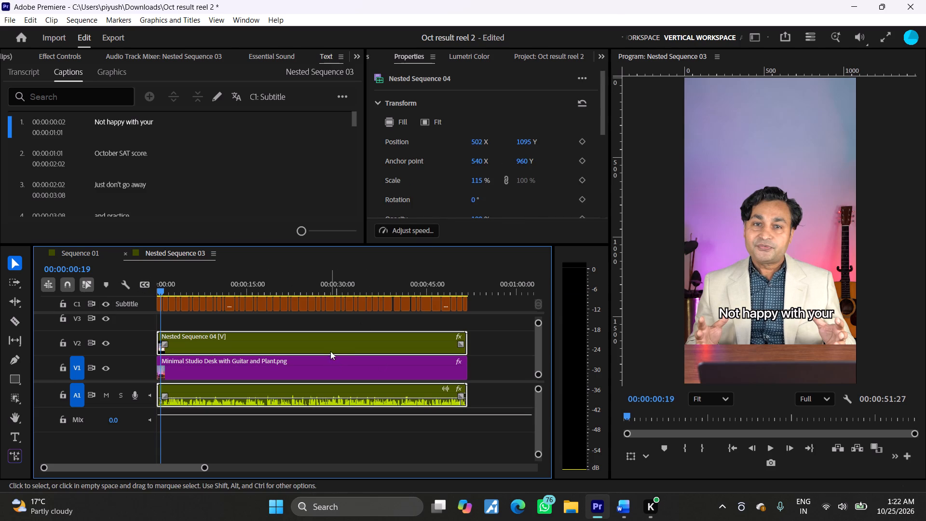
click(485, 56)
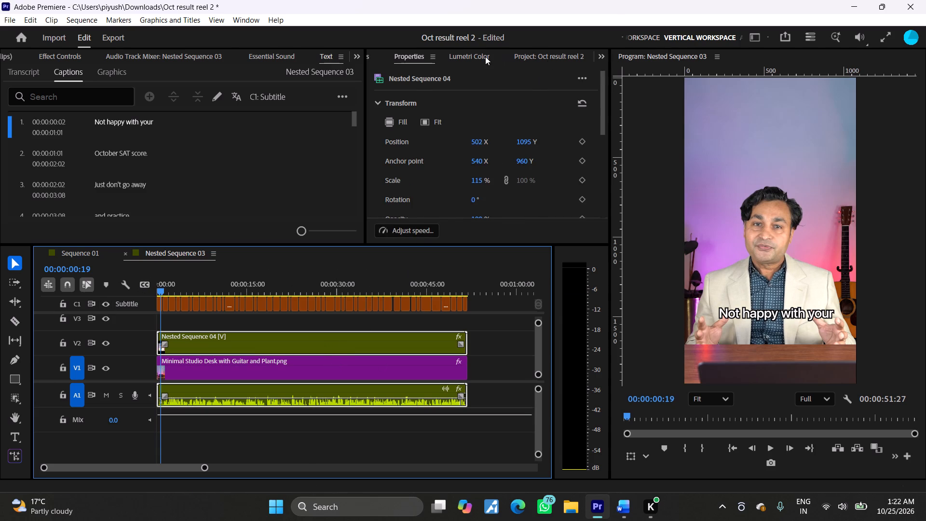
scroll(529, 153, down, 3)
scroll(485, 153, up, 3)
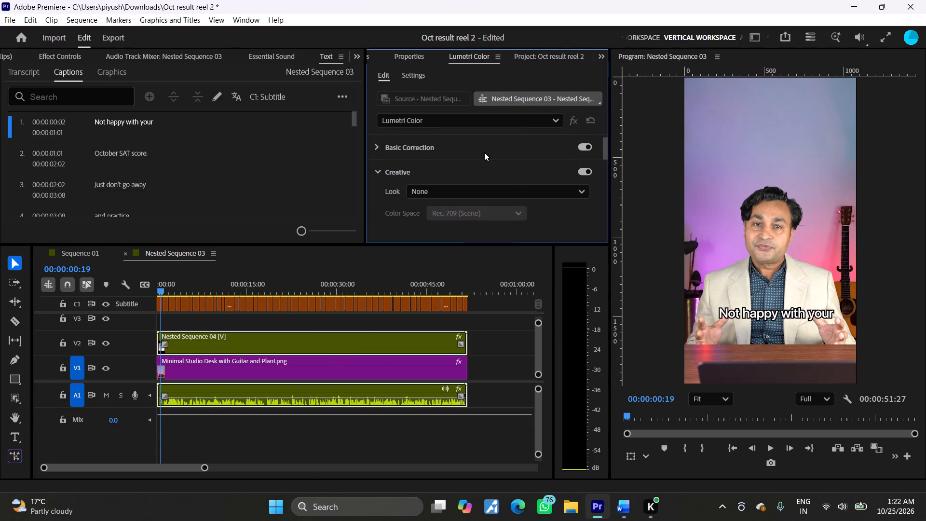
click(377, 144)
click(525, 199)
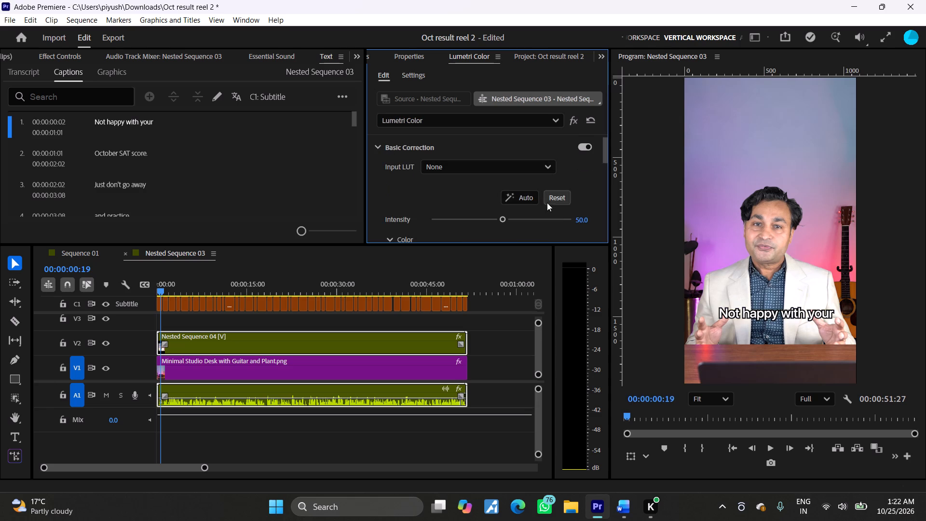
Fine-tune the presenter clip's color to Temperature 9.3, Tint 6.5 and Saturation 100, checking it in playback.
scroll(586, 204, down, 6)
drag(498, 206, 517, 207)
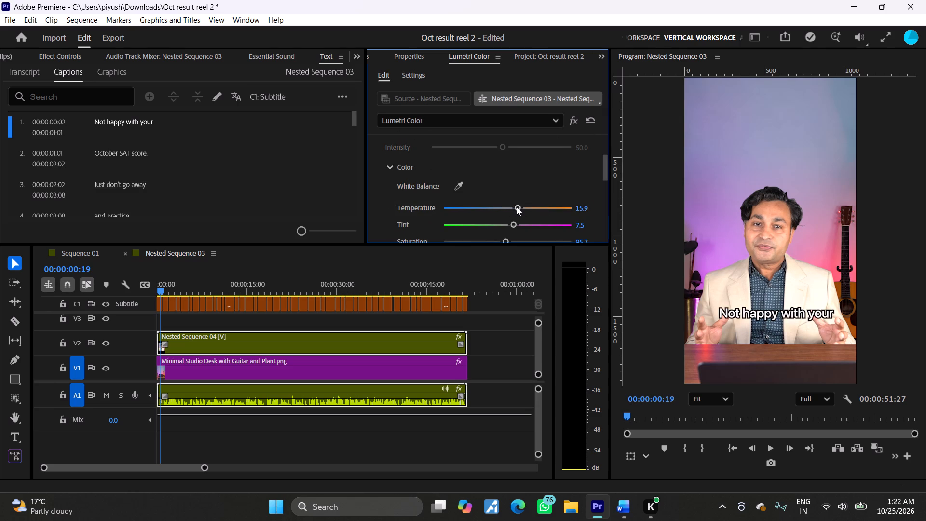
key(space)
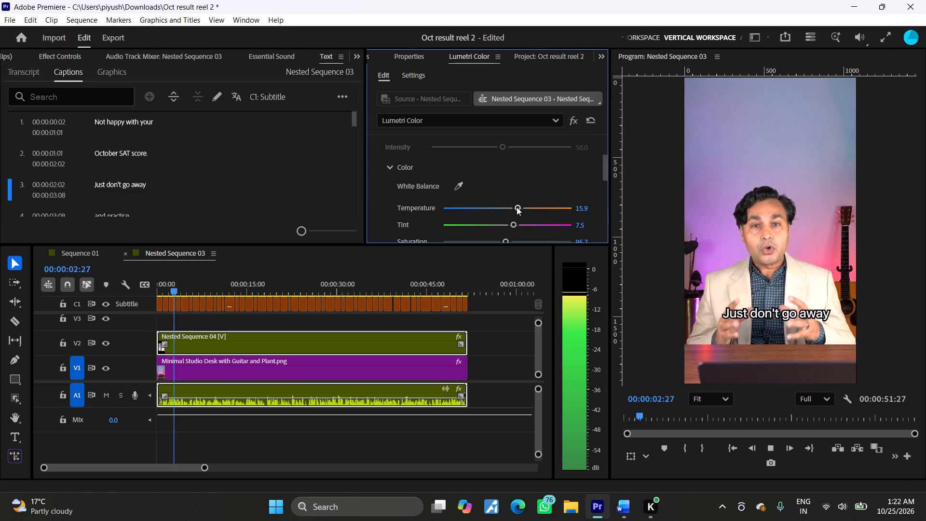
key(space)
drag(517, 207, 512, 207)
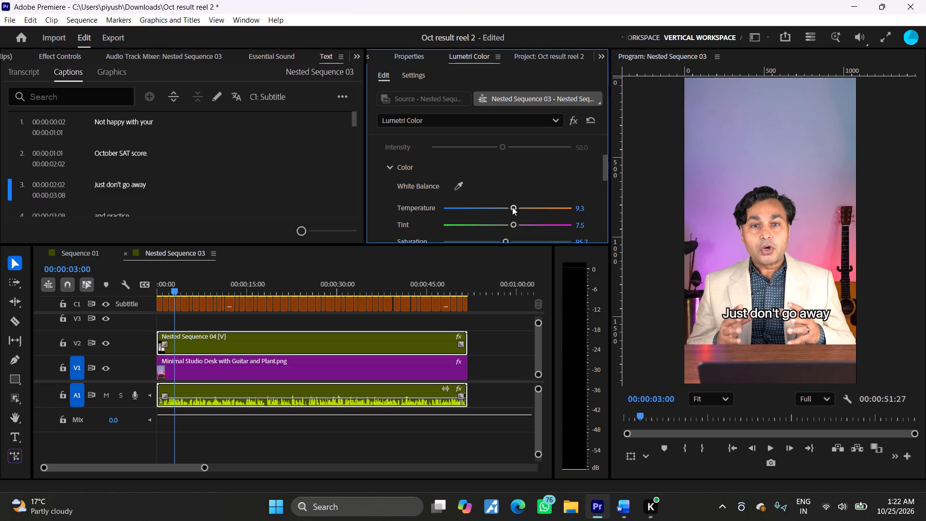
scroll(519, 233, down, 2)
click(512, 202)
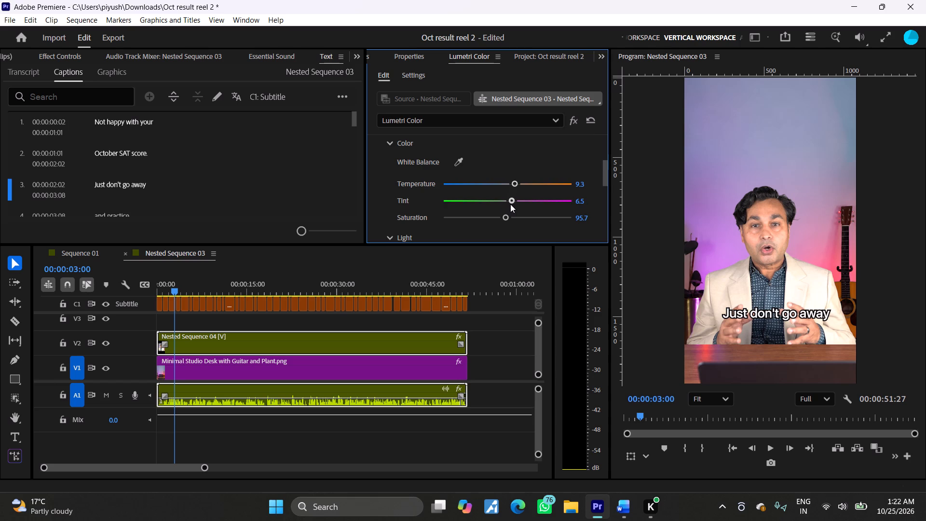
scroll(519, 219, down, 3)
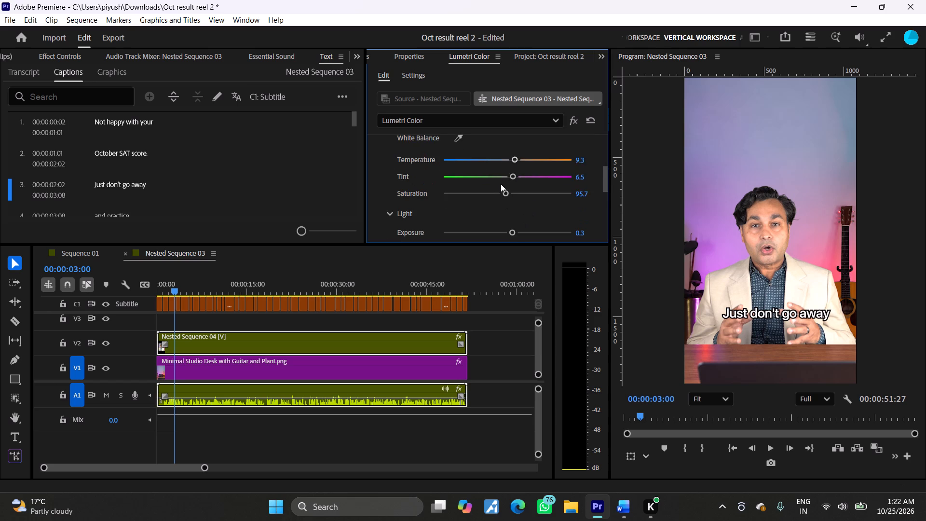
click(503, 184)
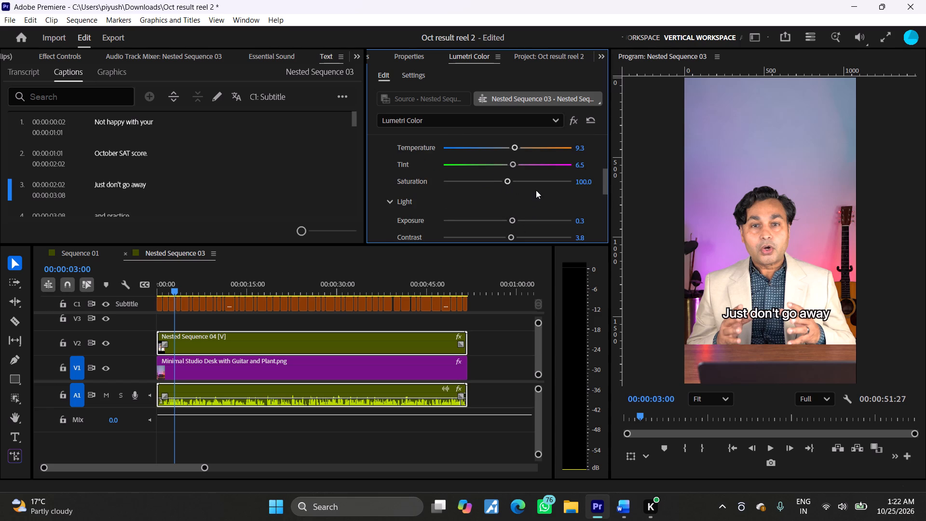
key(space)
key(space)
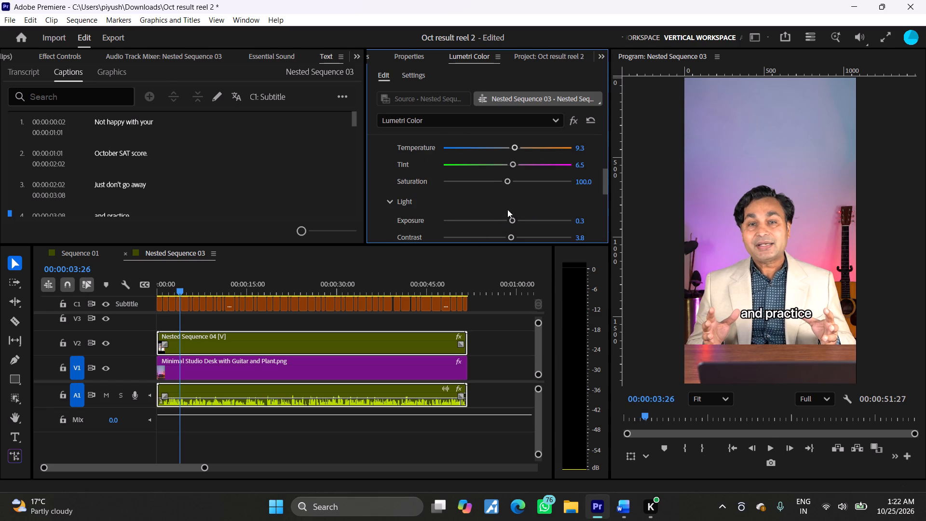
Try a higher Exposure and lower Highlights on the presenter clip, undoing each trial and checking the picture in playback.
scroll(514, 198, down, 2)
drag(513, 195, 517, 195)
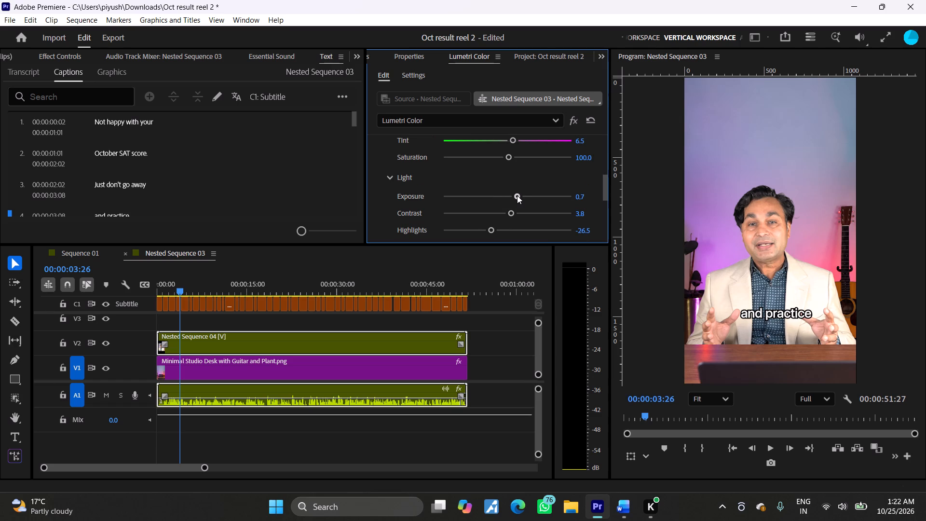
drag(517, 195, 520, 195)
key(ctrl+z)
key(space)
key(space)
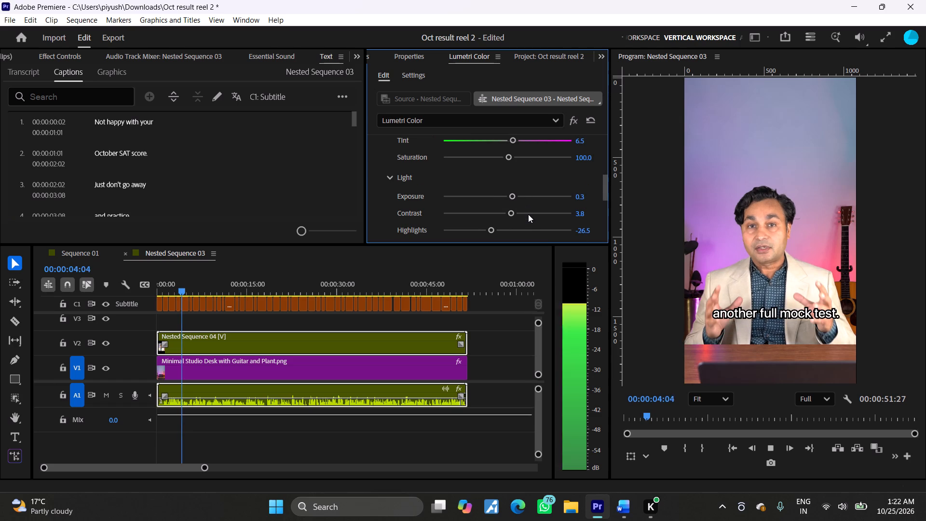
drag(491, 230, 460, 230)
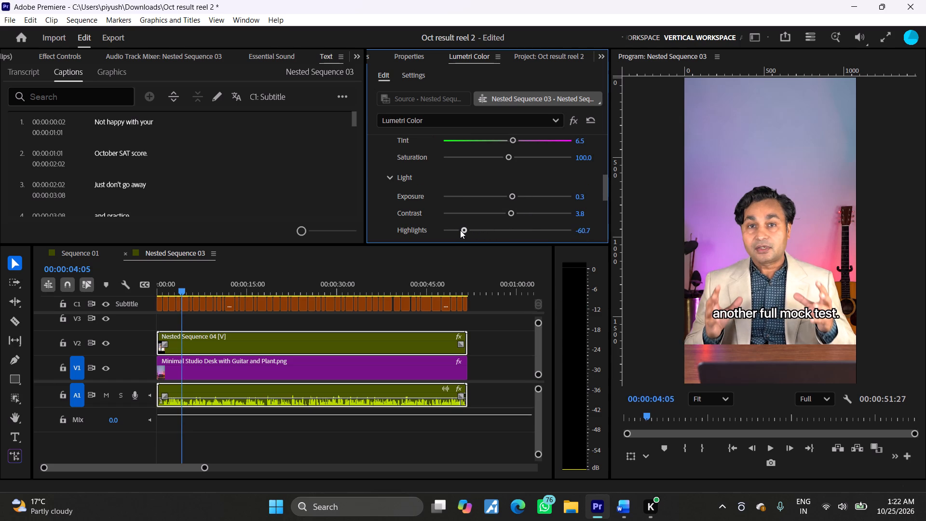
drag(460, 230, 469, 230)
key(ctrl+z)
In Lumetri's Creative adjustments, set the presenter clip's Sharpen to 14.0 and Vibrance to 25.2, and check the look in playback.
scroll(503, 220, down, 9)
click(381, 194)
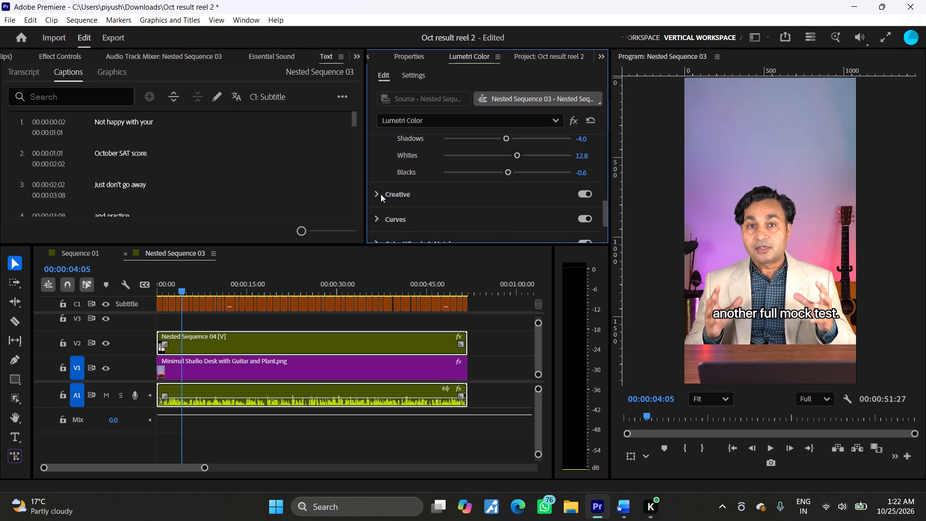
scroll(526, 224, down, 10)
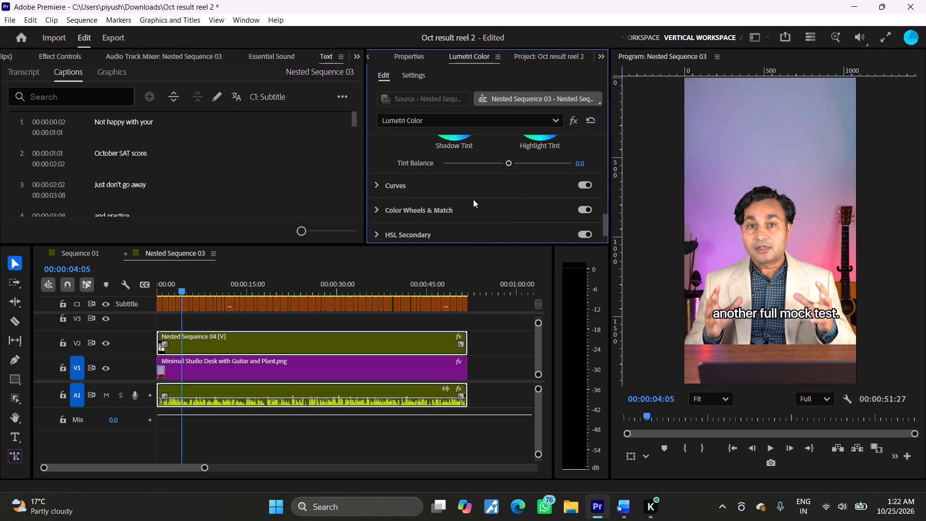
scroll(473, 199, up, 13)
drag(508, 176, 516, 176)
drag(507, 194, 523, 194)
key(space)
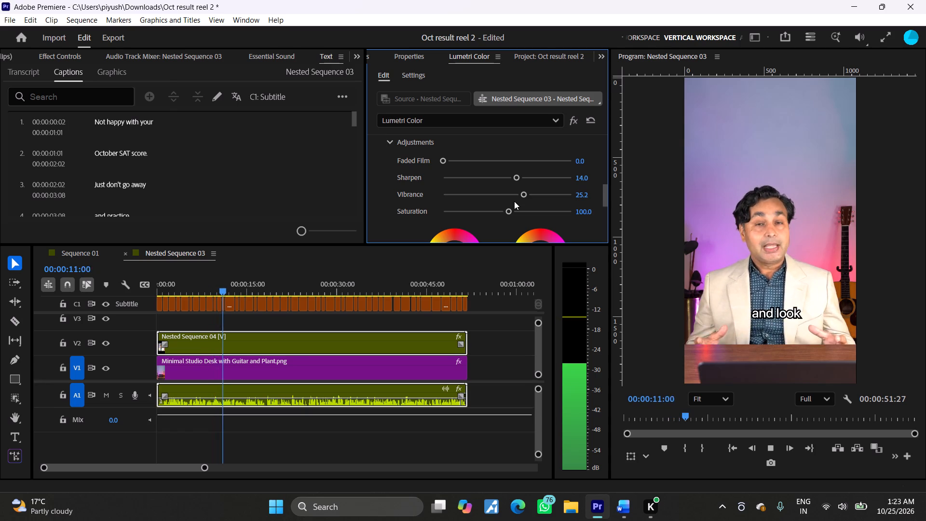
key(space)
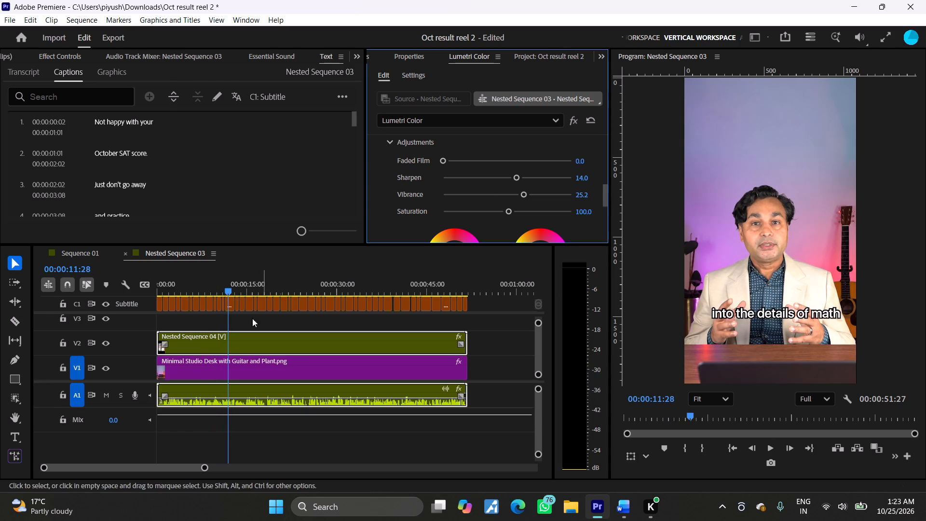
Bring the A2 background music clip from Sequence 01 into Nested Sequence 03, placing it at the start beneath the presenter audio.
click(85, 250)
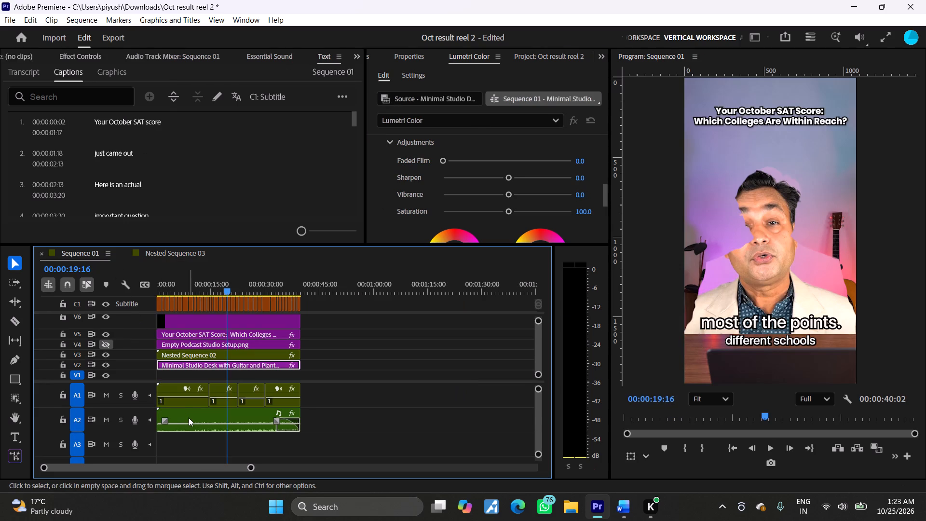
drag(189, 416, 176, 252)
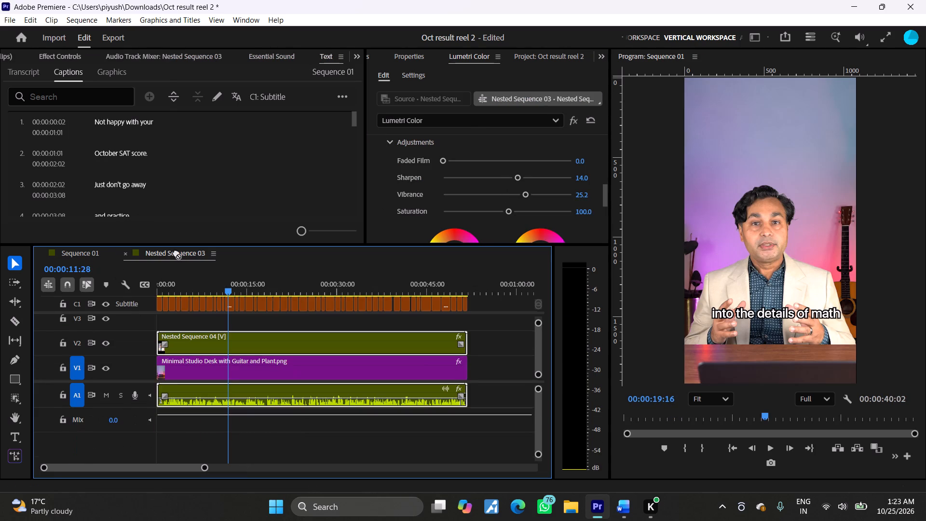
drag(176, 252, 187, 411)
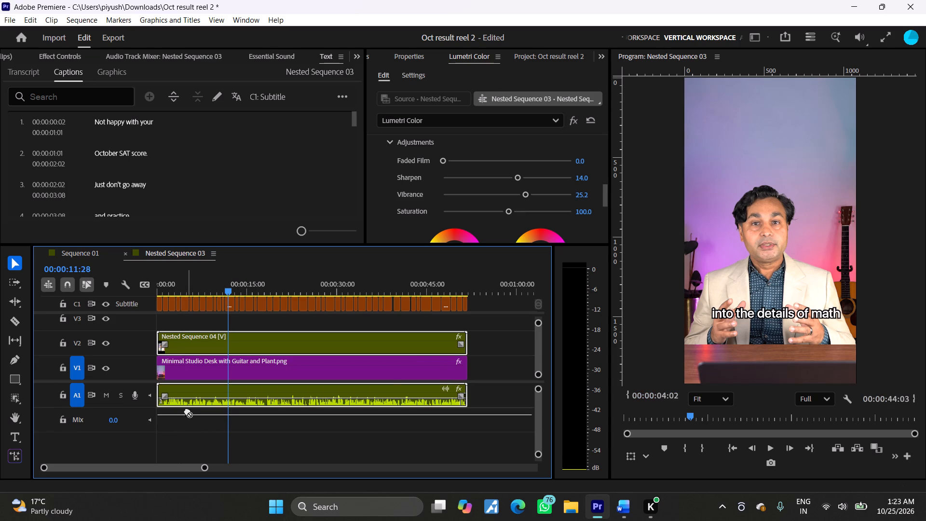
drag(187, 411, 205, 437)
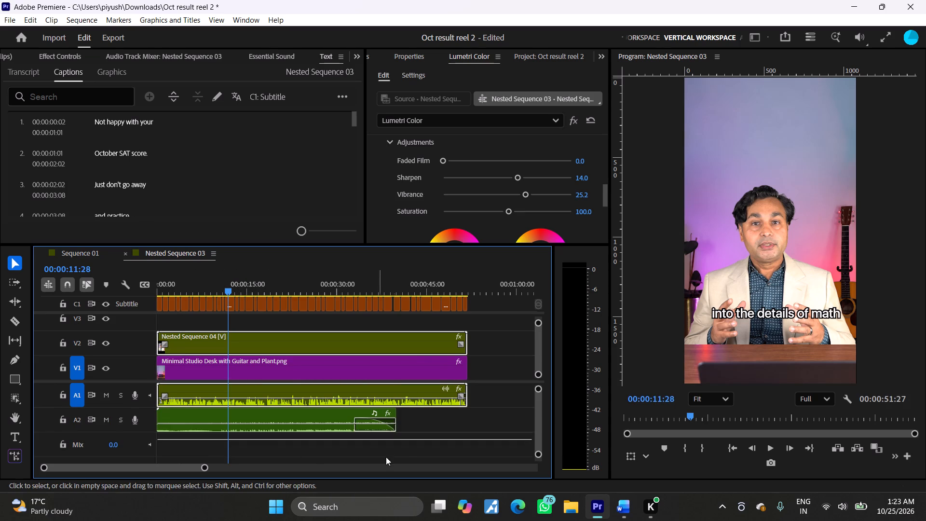
Extend the A2 music clip to the end of the presenter clip and play the sequence through from the start.
drag(395, 417, 486, 417)
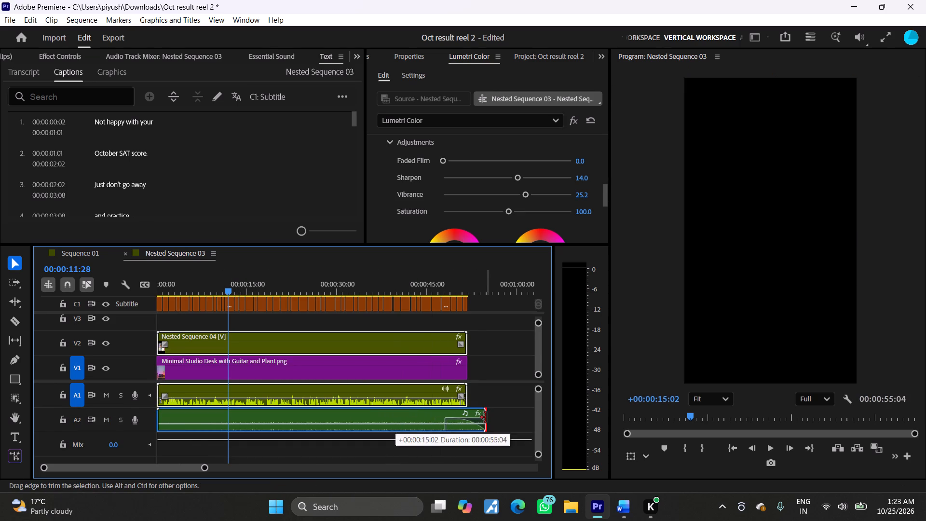
drag(486, 417, 465, 419)
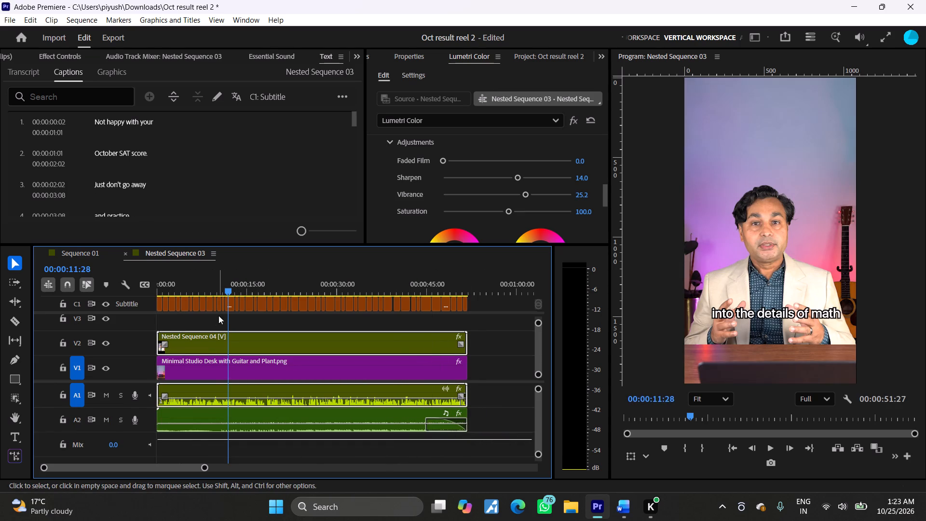
drag(228, 288, 133, 303)
key(space)
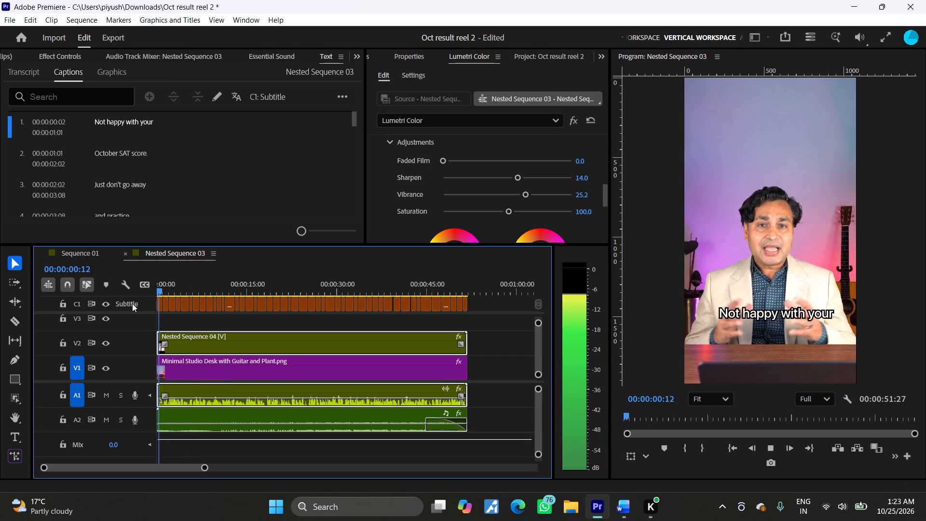
key(space)
key(space)
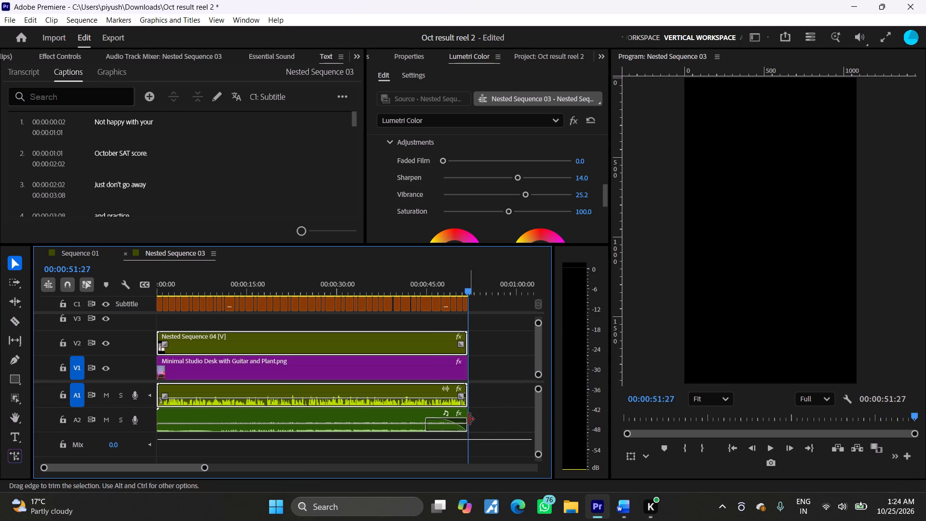
Shorten the audio fade at the end of the A1 presenter clip, bringing its handle closer to the clip's edge.
drag(461, 397, 472, 396)
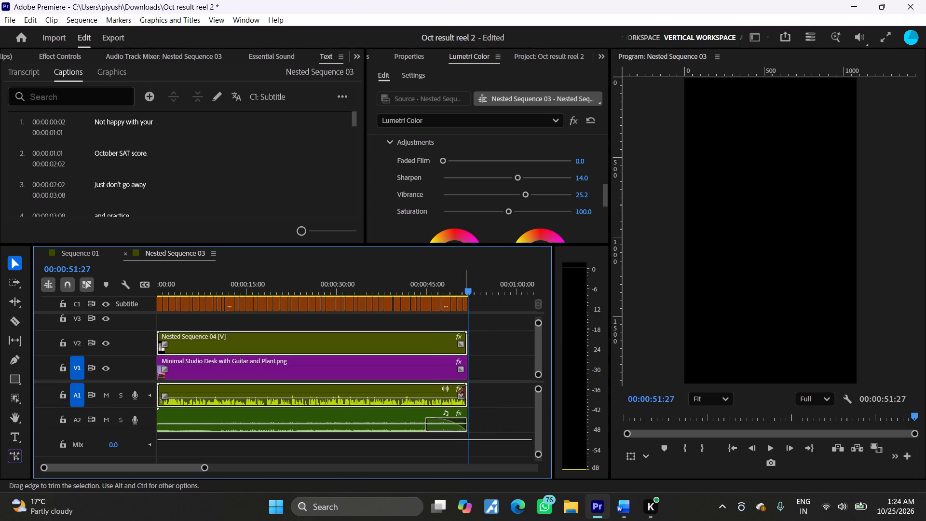
drag(462, 398, 470, 396)
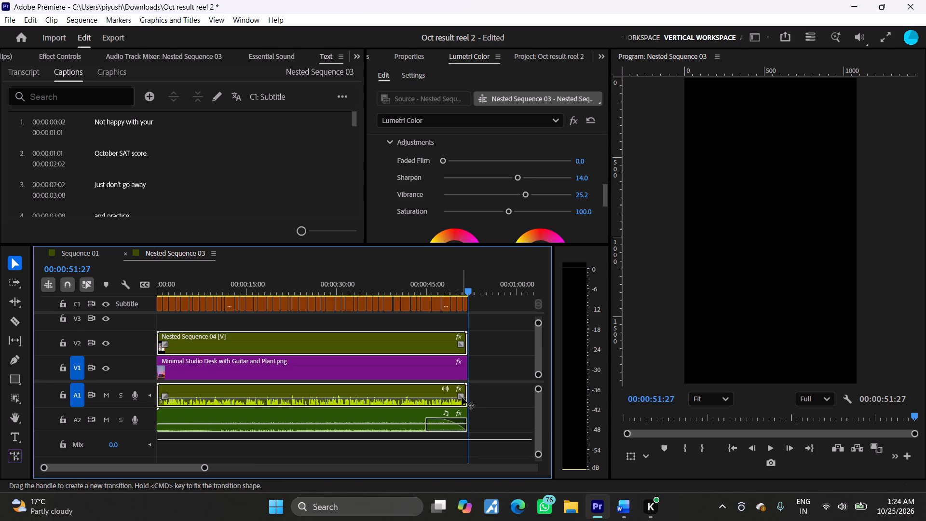
drag(462, 397, 474, 394)
drag(471, 293, 446, 298)
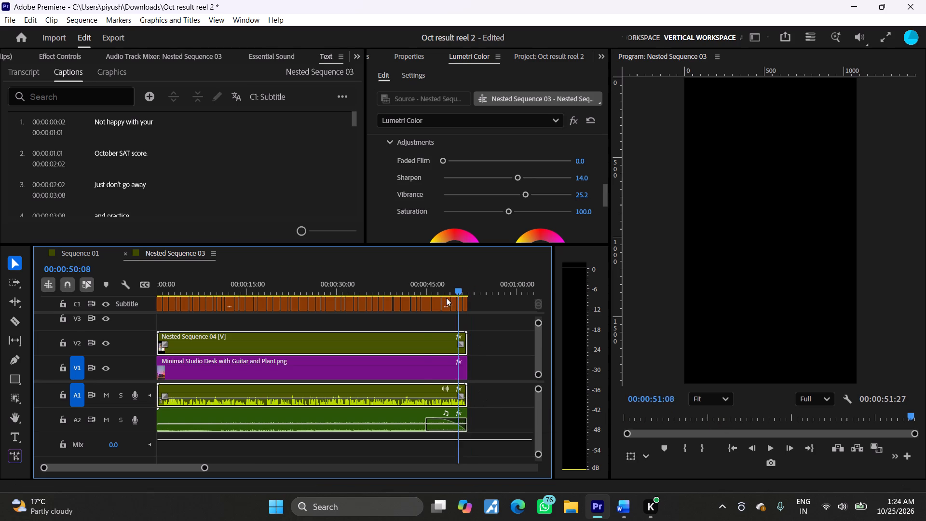
drag(446, 298, 420, 306)
drag(459, 396, 465, 397)
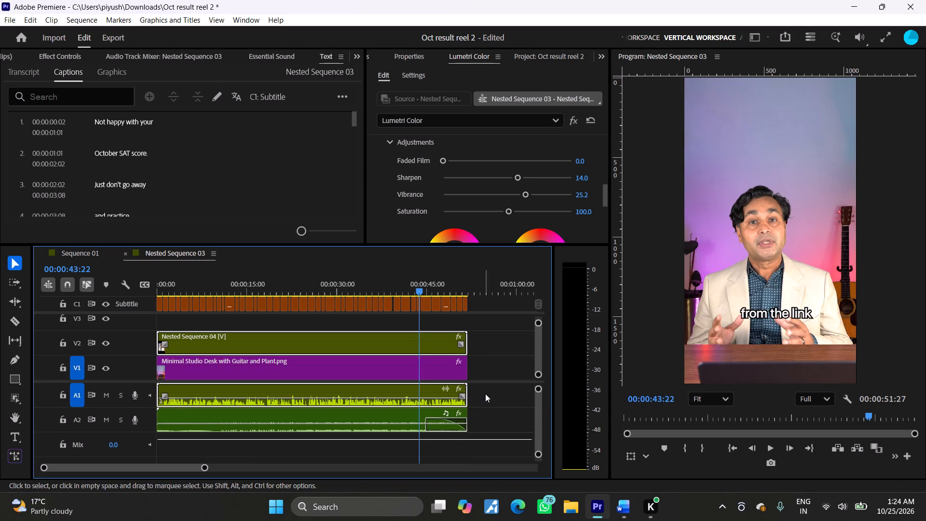
Play the opening of Nested Sequence 03 from the start to check the picture and sound.
drag(418, 287, 117, 355)
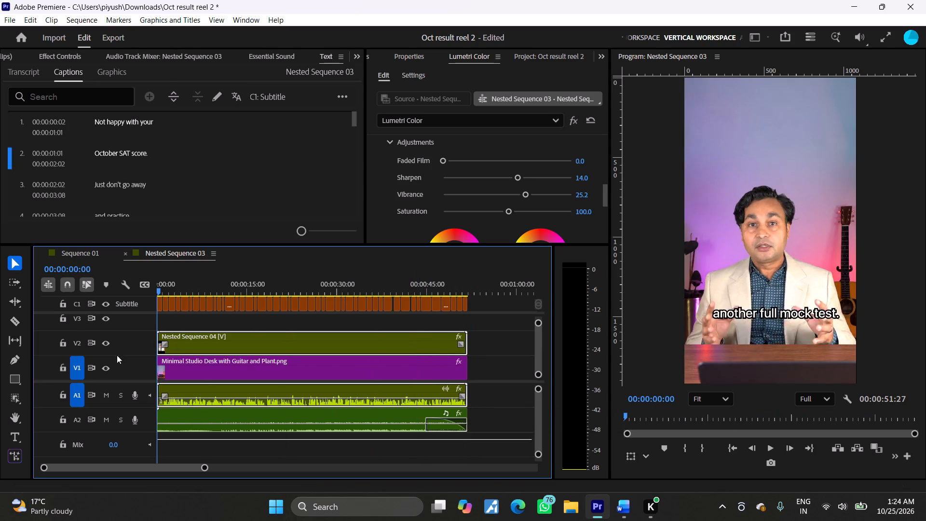
drag(117, 355, 91, 360)
key(space)
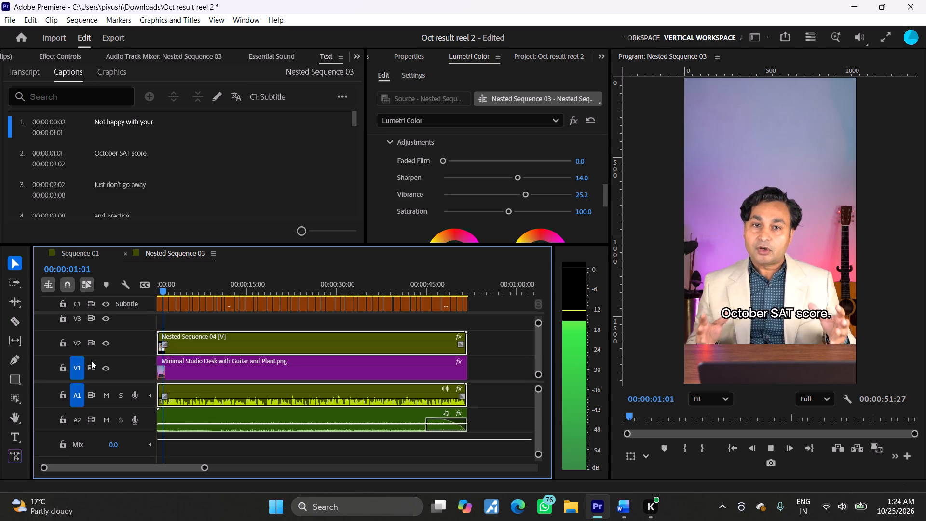
key(space)
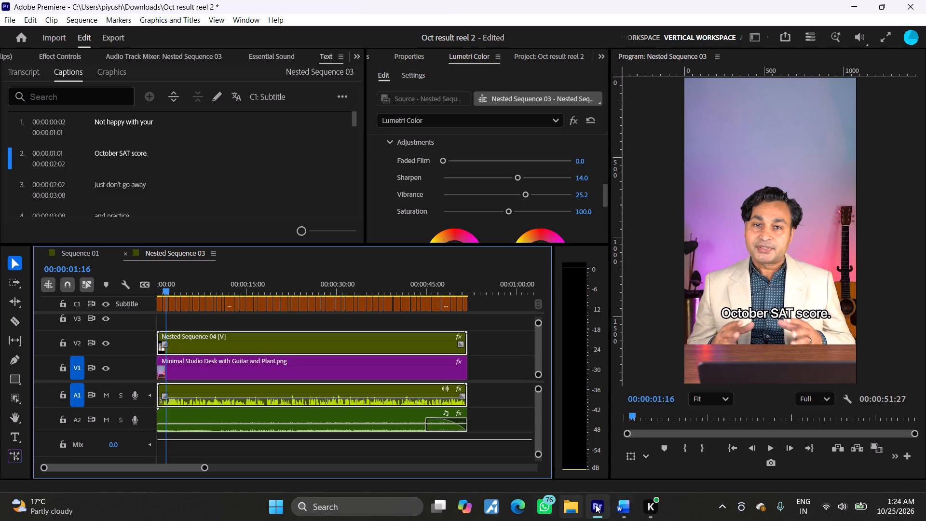